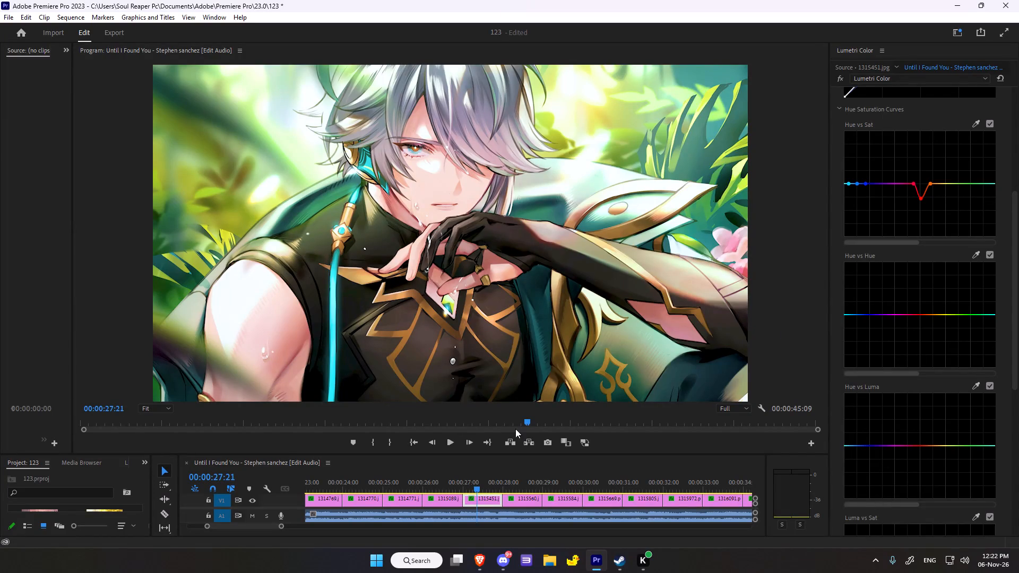
Advance the playhead to 00:00:28:24, over the timeline clip 1315560.jpg.
{"action": "scroll", "coordinate": [515, 429], "scroll_direction": "down", "scroll_amount": 15}
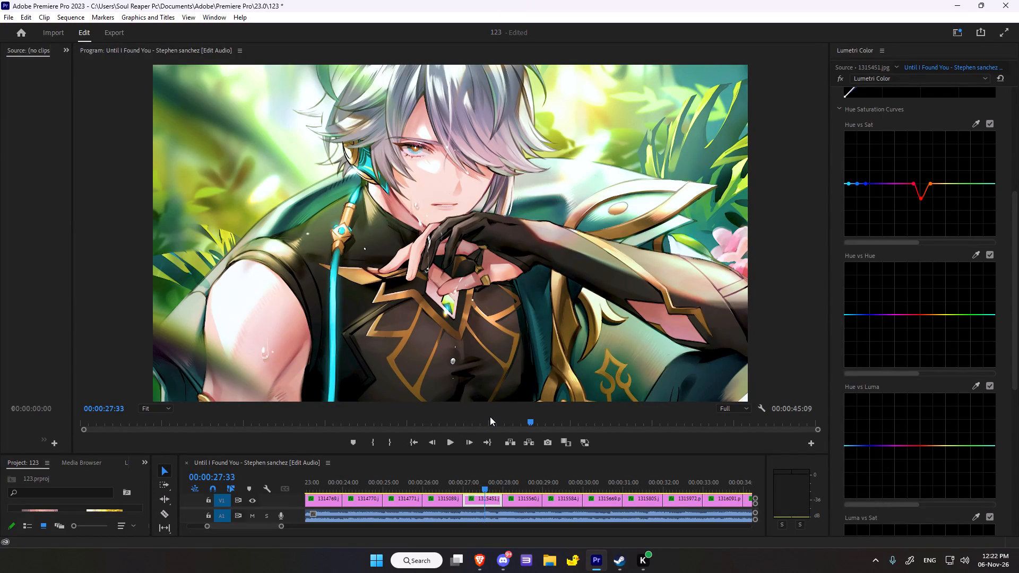
{"action": "scroll", "coordinate": [490, 416], "scroll_direction": "down", "scroll_amount": 7}
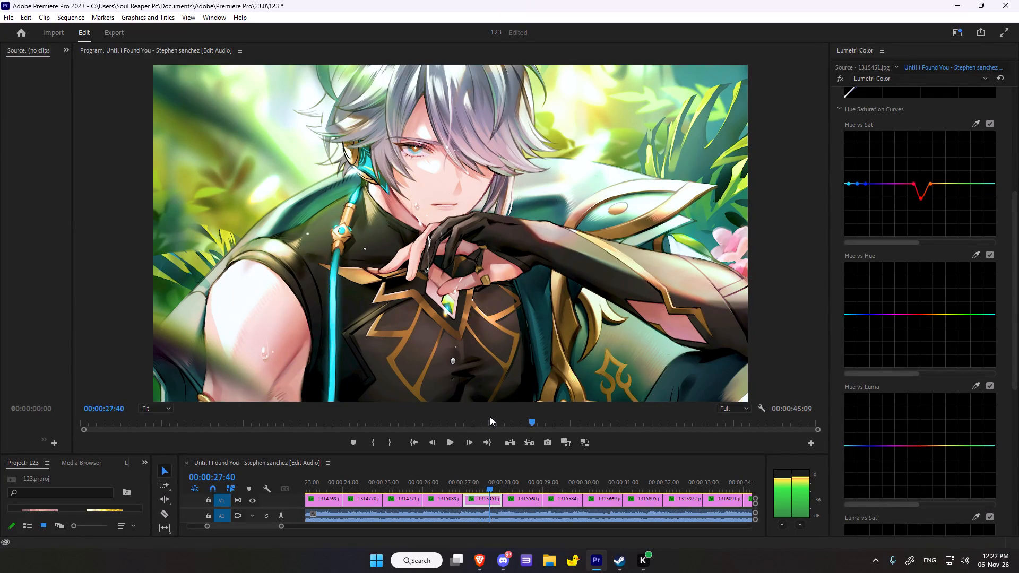
{"action": "scroll", "coordinate": [490, 416], "scroll_direction": "down", "scroll_amount": 18}
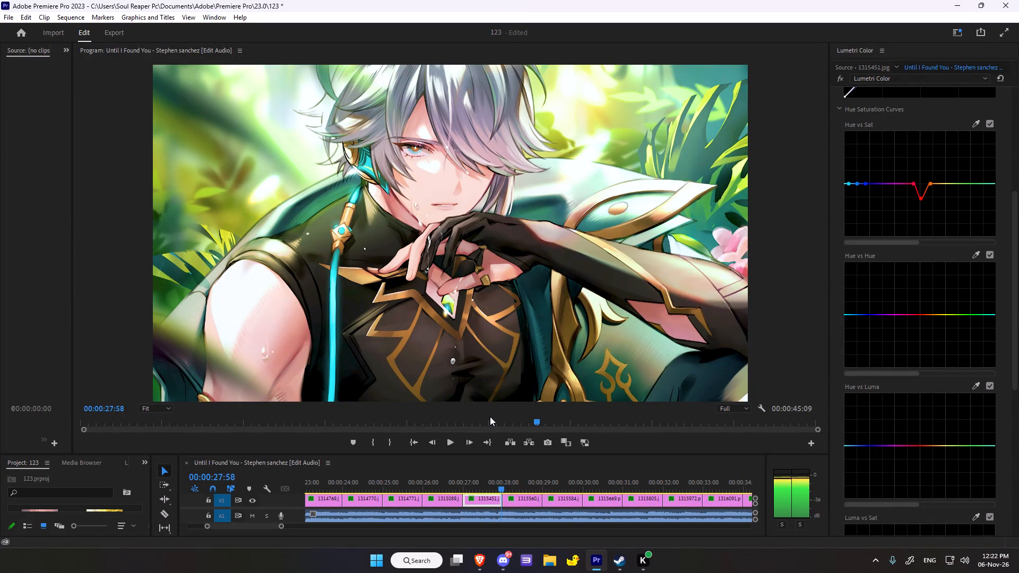
{"action": "scroll", "coordinate": [490, 416], "scroll_direction": "down", "scroll_amount": 16}
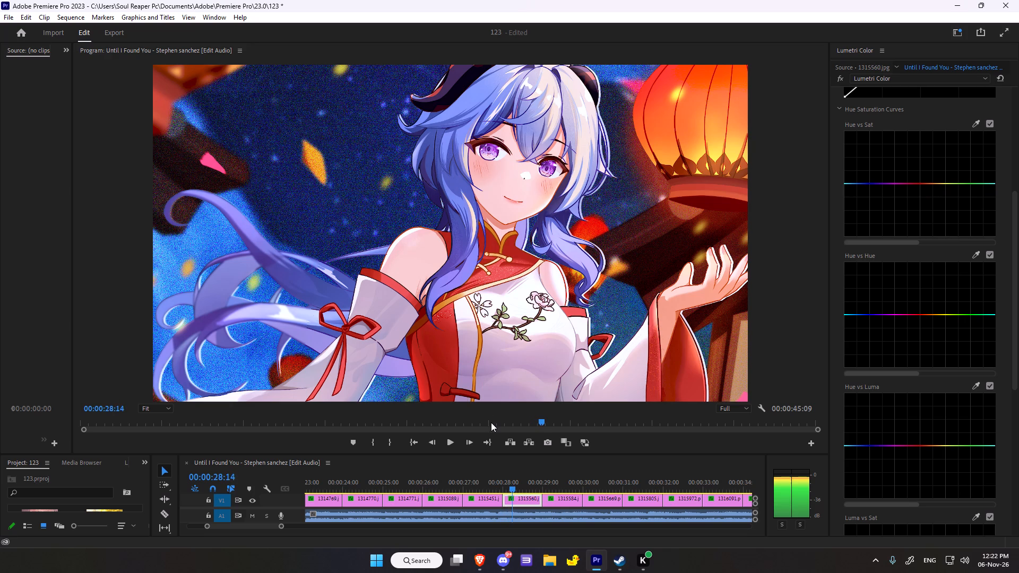
{"action": "scroll", "coordinate": [493, 422], "scroll_direction": "down", "scroll_amount": 10}
Reset the existing Lumetri Color effect on the clip 1315560.jpg.
{"action": "scroll", "coordinate": [1001, 226], "scroll_direction": "up", "scroll_amount": 20}
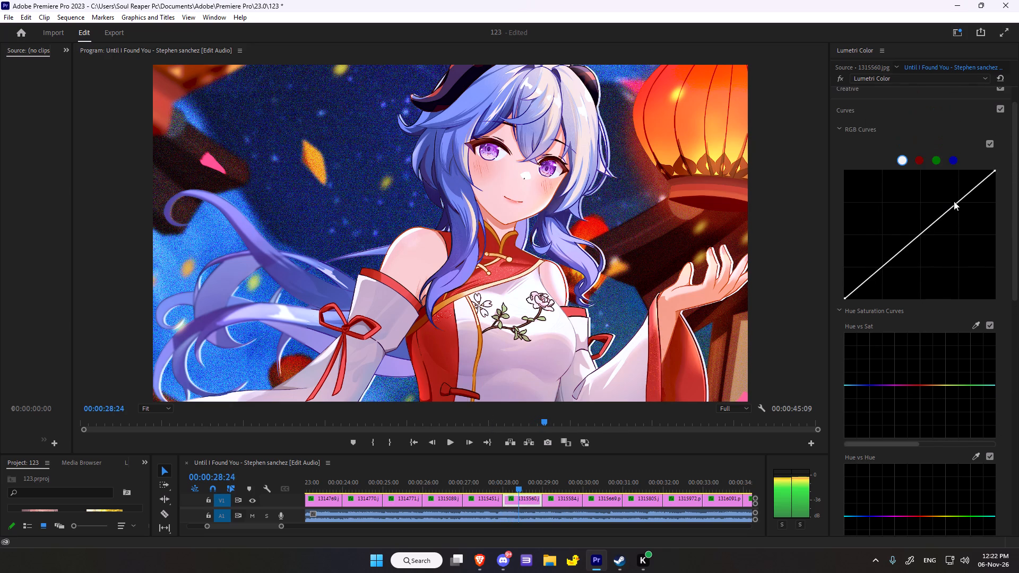
{"action": "scroll", "coordinate": [954, 201], "scroll_direction": "up", "scroll_amount": 4}
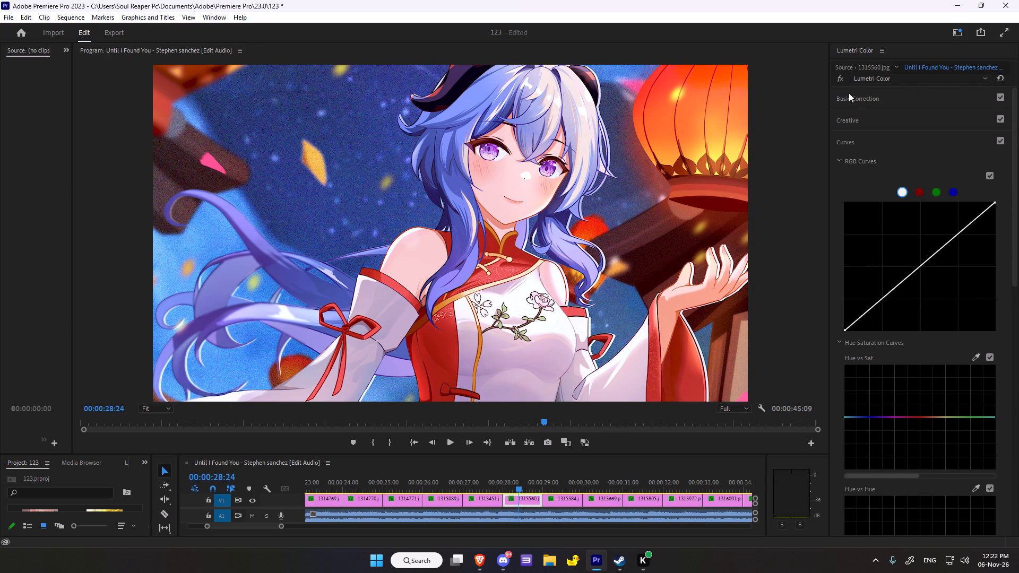
{"action": "left_click", "coordinate": [836, 78]}
{"action": "left_click", "coordinate": [836, 78]}
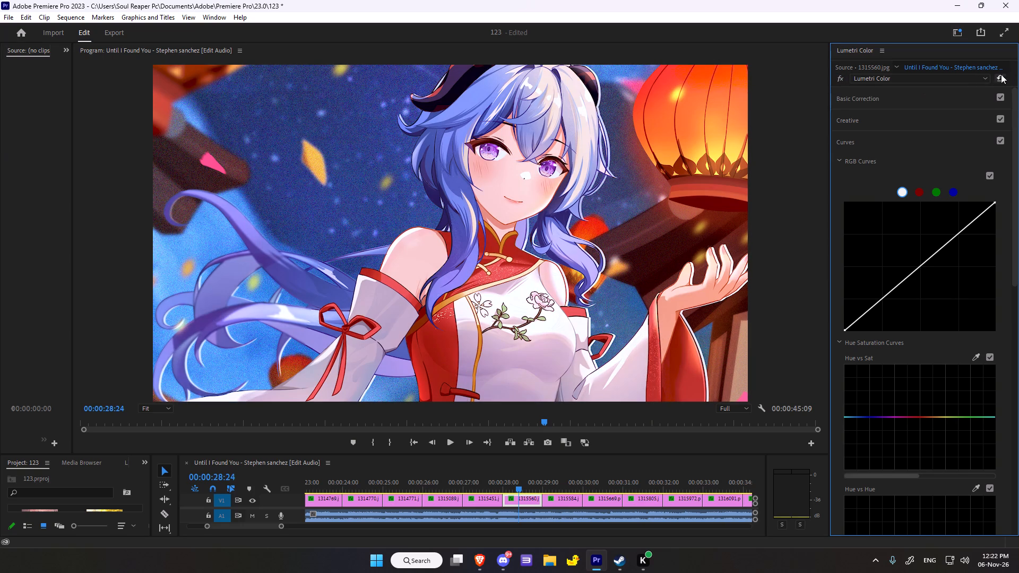
{"action": "left_click", "coordinate": [999, 76]}
In Basic Correction, set the clip's Temperature to -22.8, Tint to 6.5 and Saturation to 88.0.
{"action": "left_click", "coordinate": [870, 100]}
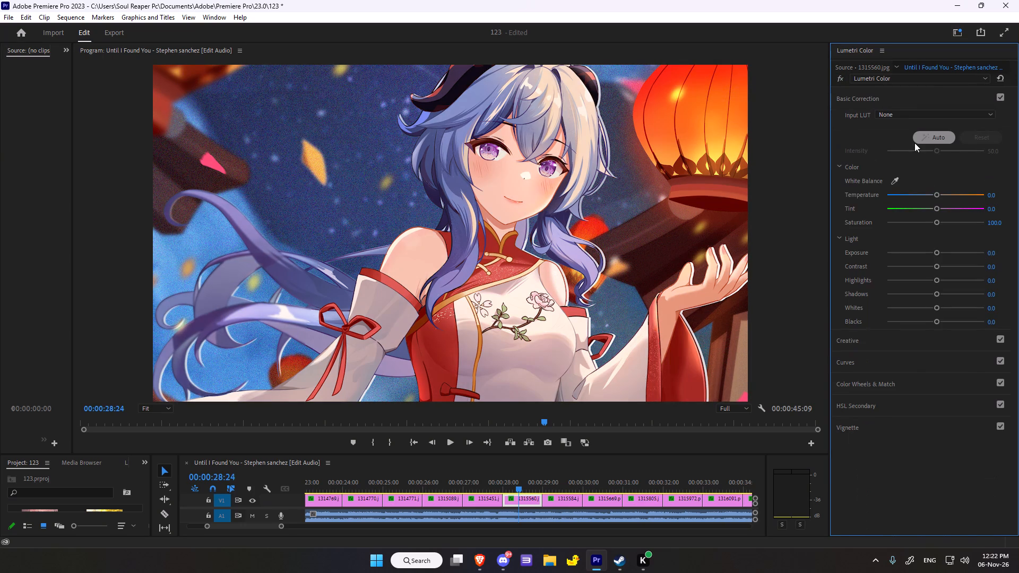
{"action": "left_click_drag", "start_coordinate": [938, 195], "coordinate": [925, 195]}
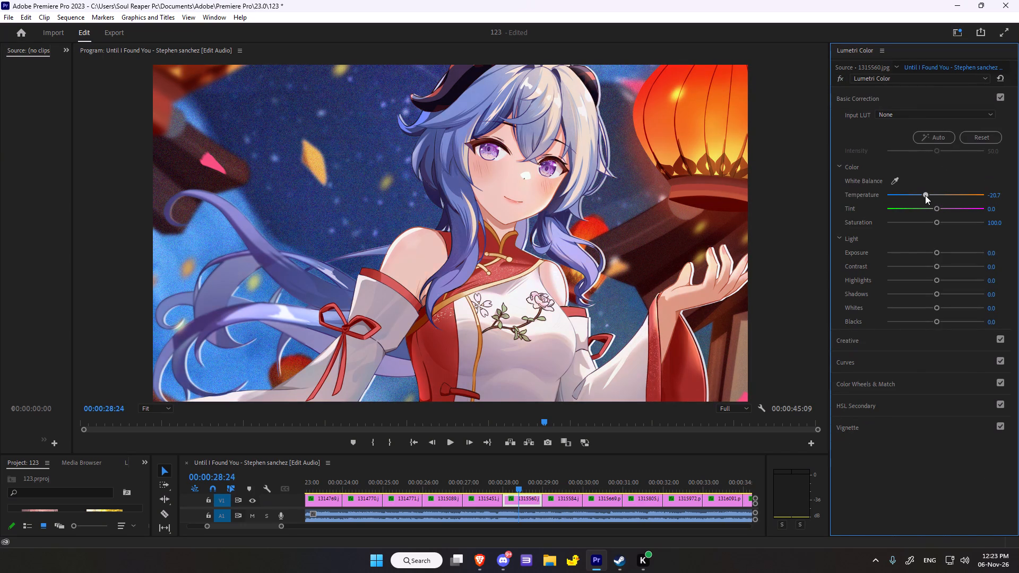
{"action": "left_click_drag", "start_coordinate": [925, 195], "coordinate": [923, 196]}
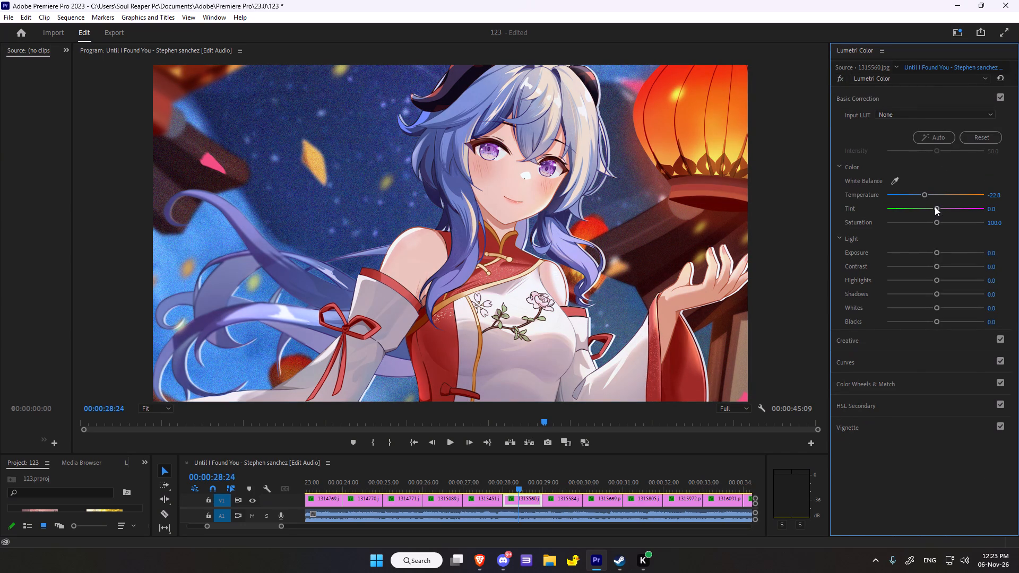
{"action": "left_click", "coordinate": [935, 206]}
{"action": "left_click_drag", "start_coordinate": [937, 222], "coordinate": [934, 223]}
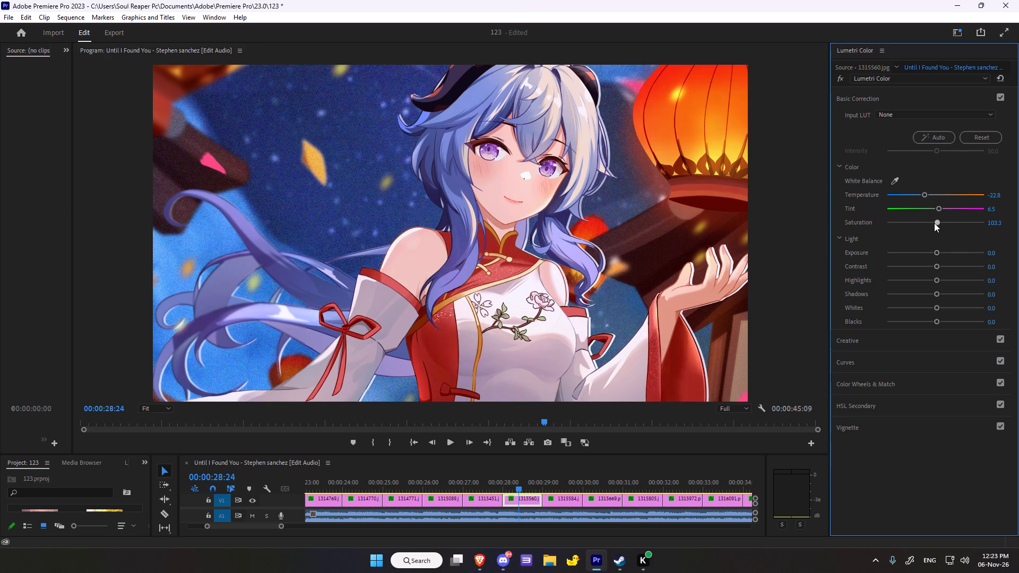
{"action": "left_click_drag", "start_coordinate": [934, 223], "coordinate": [926, 224]}
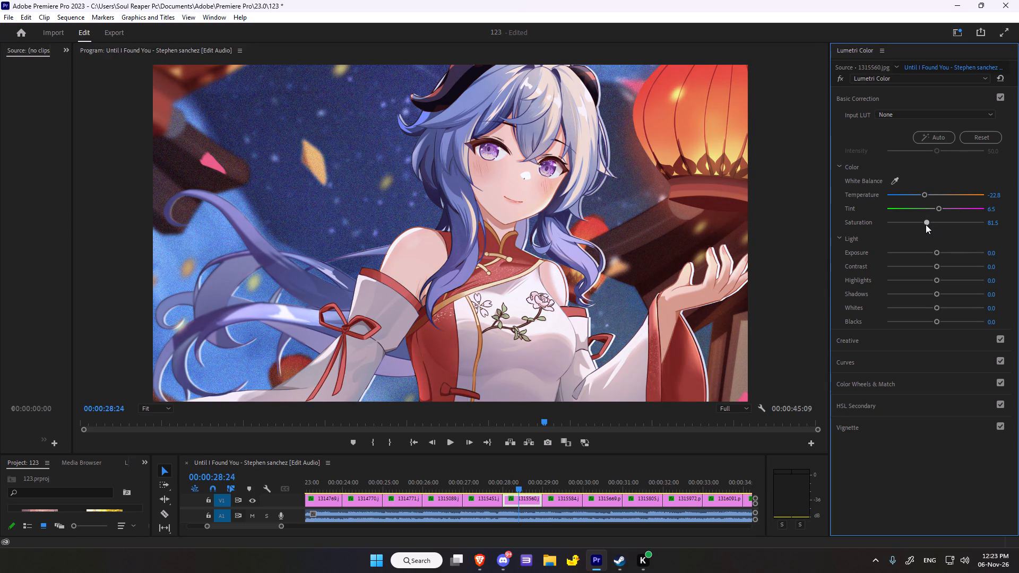
{"action": "left_click_drag", "start_coordinate": [926, 224], "coordinate": [929, 223]}
Set the Light values: Exposure -0.4, Contrast -3.3, Highlights -13.0, Shadows -40.2, Whites -5.4 and Blacks about -16.
{"action": "left_click_drag", "start_coordinate": [937, 251], "coordinate": [930, 250]}
{"action": "left_click_drag", "start_coordinate": [935, 262], "coordinate": [928, 271]}
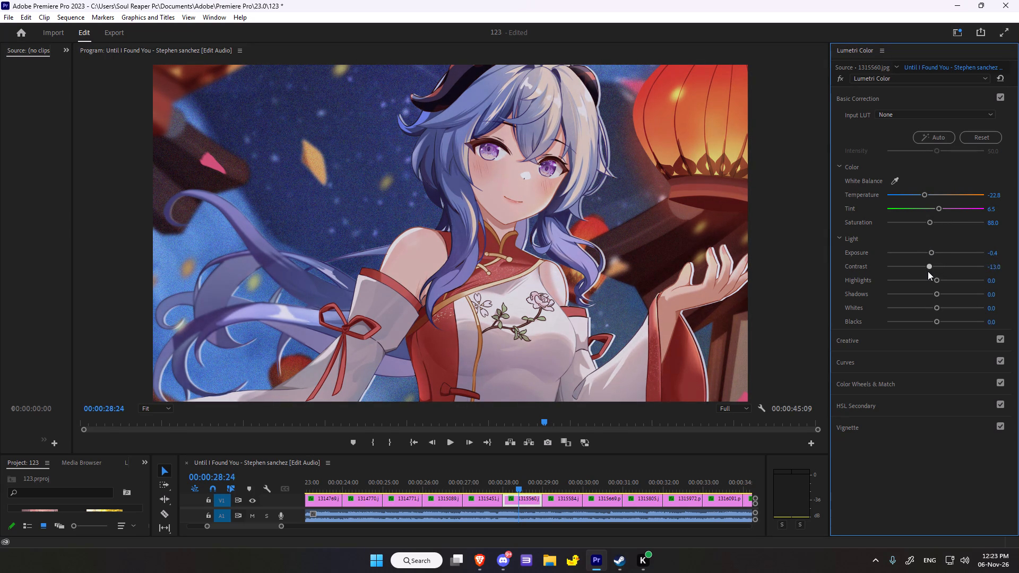
{"action": "left_click_drag", "start_coordinate": [928, 271], "coordinate": [933, 269]}
{"action": "scroll", "coordinate": [917, 258], "scroll_direction": "down", "scroll_amount": 1}
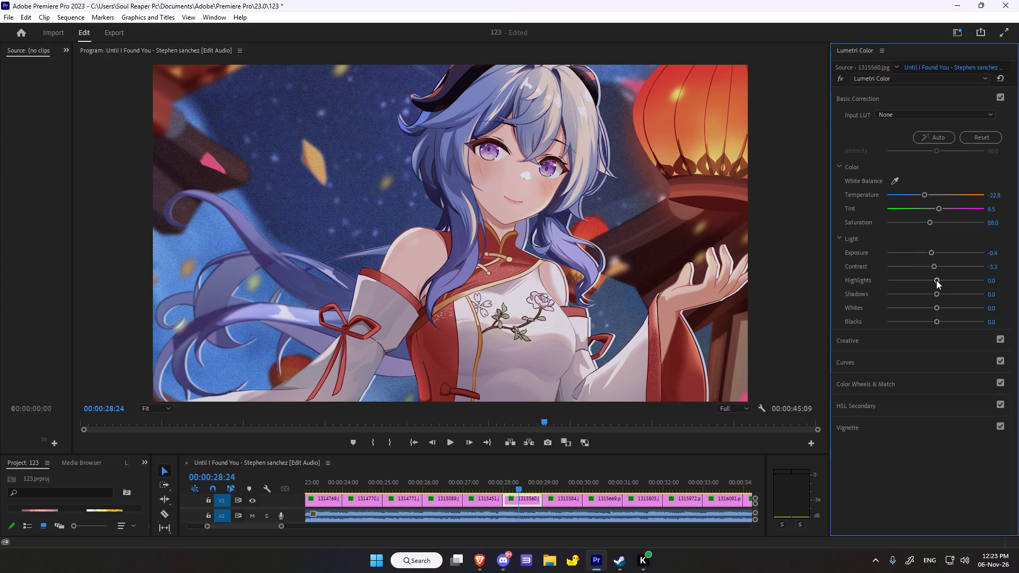
{"action": "left_click_drag", "start_coordinate": [936, 280], "coordinate": [928, 286]}
{"action": "left_click_drag", "start_coordinate": [938, 296], "coordinate": [915, 300]}
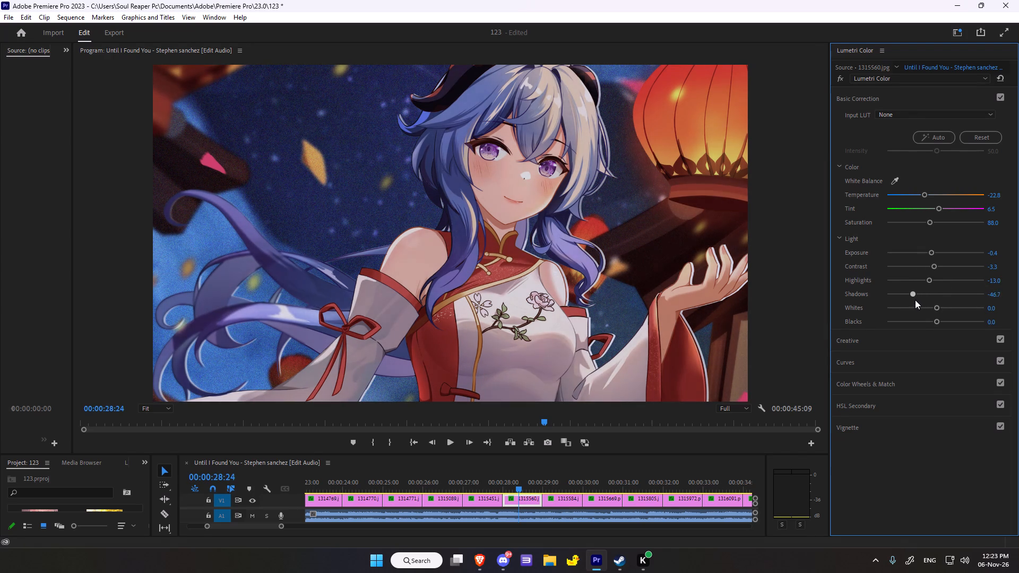
{"action": "left_click_drag", "start_coordinate": [915, 300], "coordinate": [915, 300]}
{"action": "left_click_drag", "start_coordinate": [938, 310], "coordinate": [930, 307]}
{"action": "left_click_drag", "start_coordinate": [930, 307], "coordinate": [932, 307]}
{"action": "left_click_drag", "start_coordinate": [935, 320], "coordinate": [927, 323]}
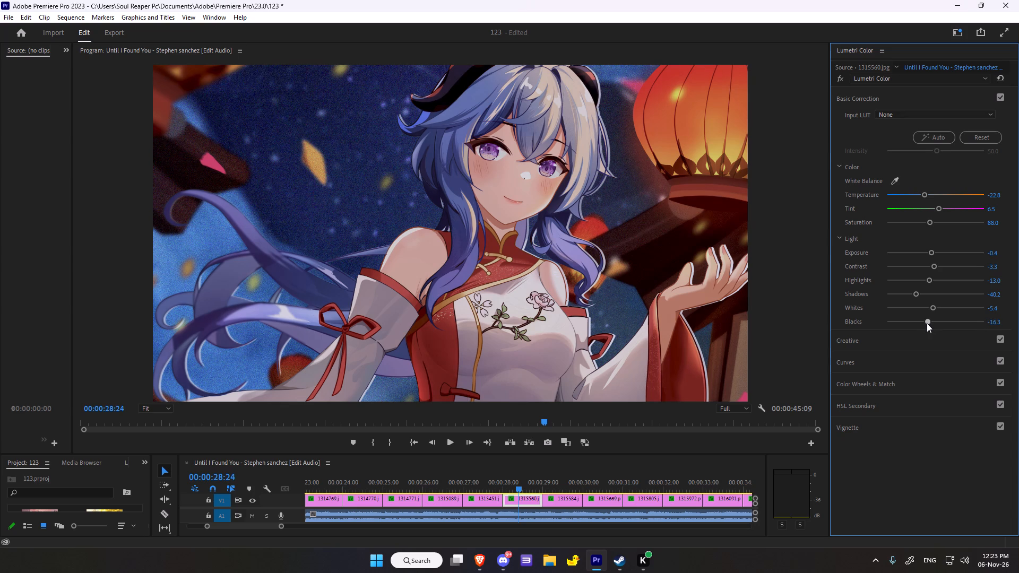
{"action": "left_click_drag", "start_coordinate": [927, 323], "coordinate": [928, 323]}
In the Creative section, set Tint Balance to about 1.1.
{"action": "left_click", "coordinate": [883, 343]}
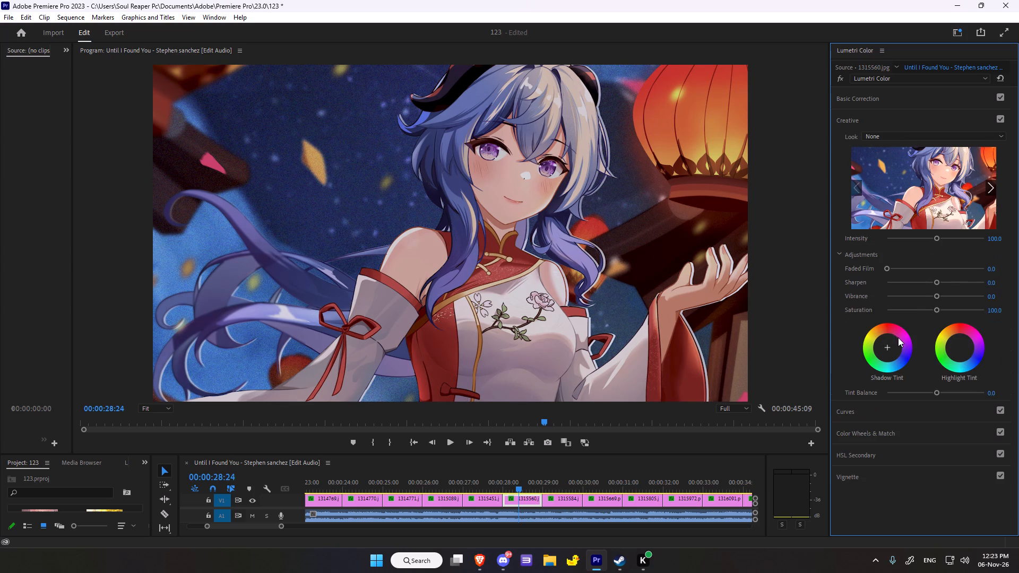
{"action": "scroll", "coordinate": [902, 339], "scroll_direction": "down", "scroll_amount": 5}
{"action": "left_click", "coordinate": [935, 394]}
Add a midpoint to the white RGB curve slightly below the diagonal to darken the midtones.
{"action": "left_click", "coordinate": [866, 411]}
{"action": "left_click", "coordinate": [919, 268]}
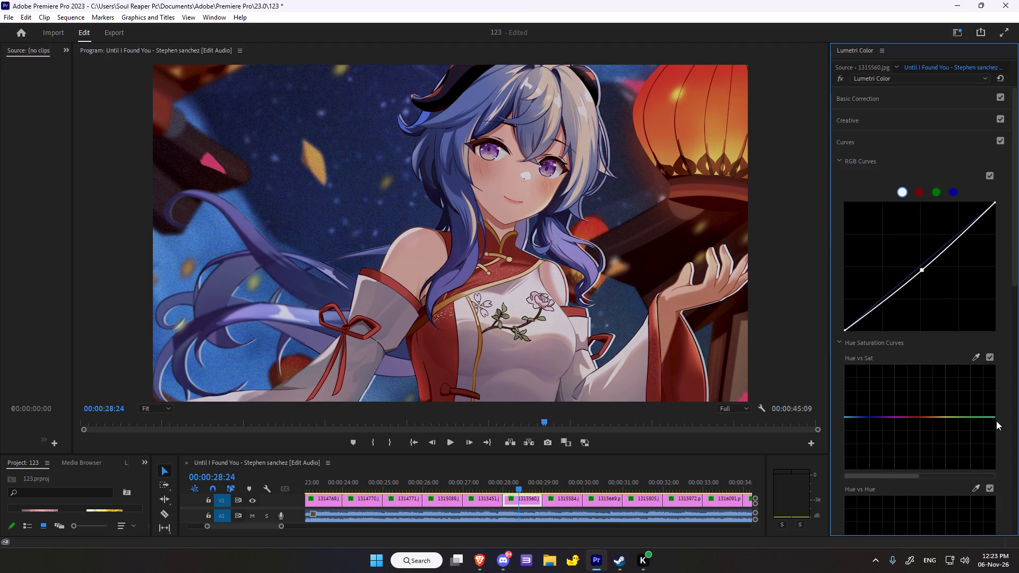
Sample the red of the character's dress for the Hue vs Sat curve and raise the red point to boost its saturation.
{"action": "left_click", "coordinate": [974, 360]}
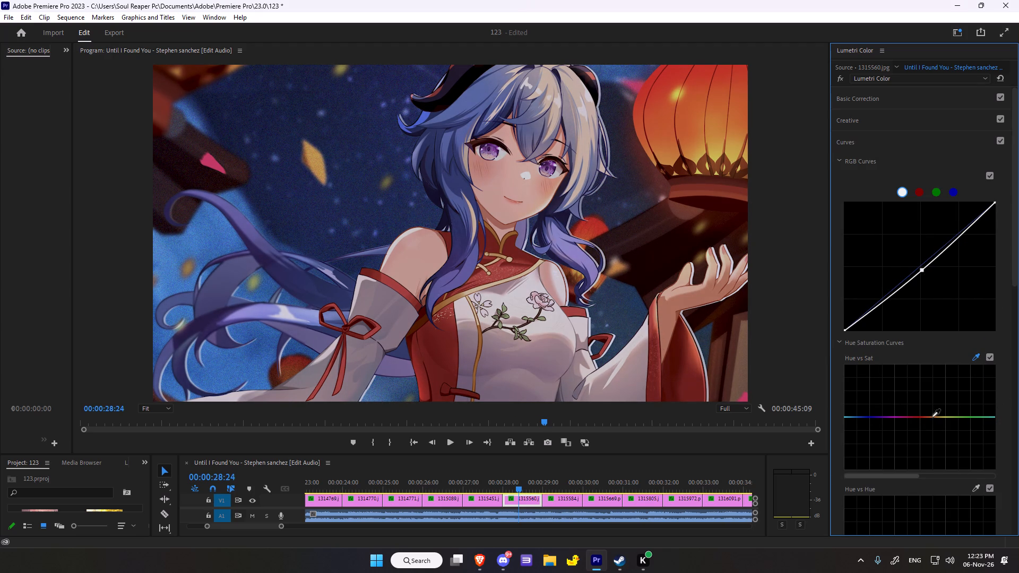
{"action": "left_click", "coordinate": [451, 356]}
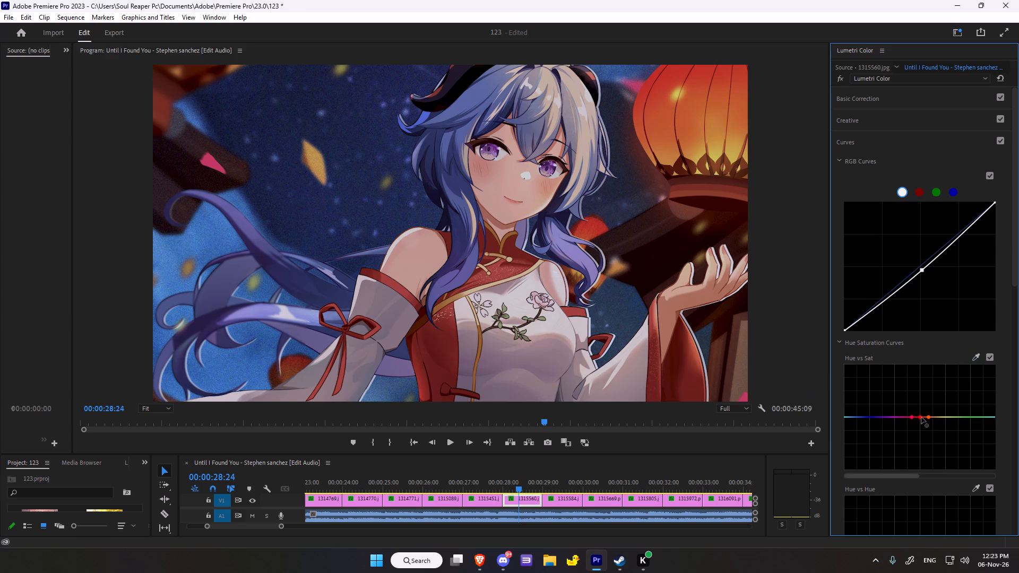
{"action": "left_click_drag", "start_coordinate": [920, 419], "coordinate": [922, 406]}
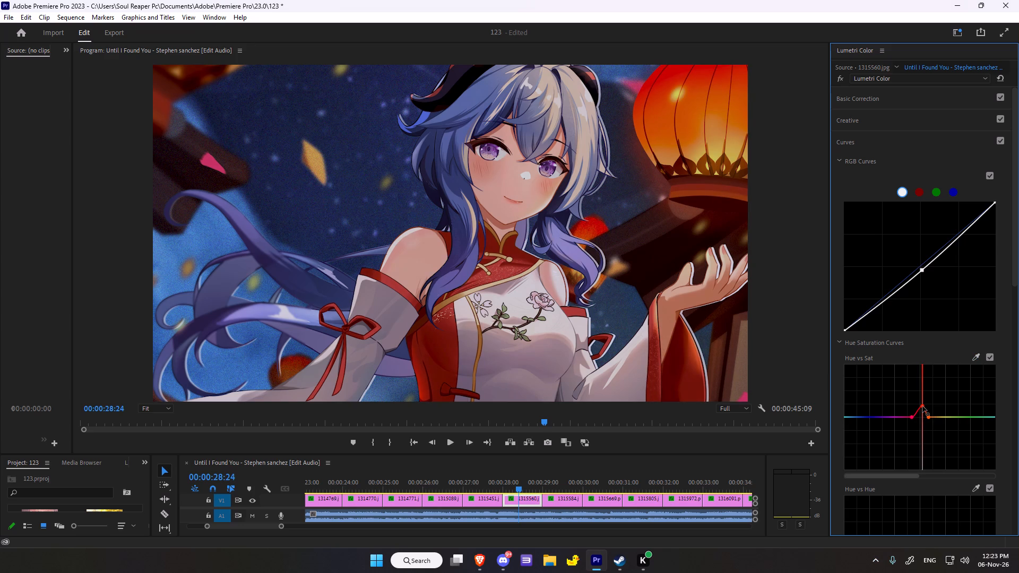
Sample the golden petal in the night sky for the Hue vs Hue curve and raise the orange point slightly.
{"action": "scroll", "coordinate": [921, 405], "scroll_direction": "down", "scroll_amount": 2}
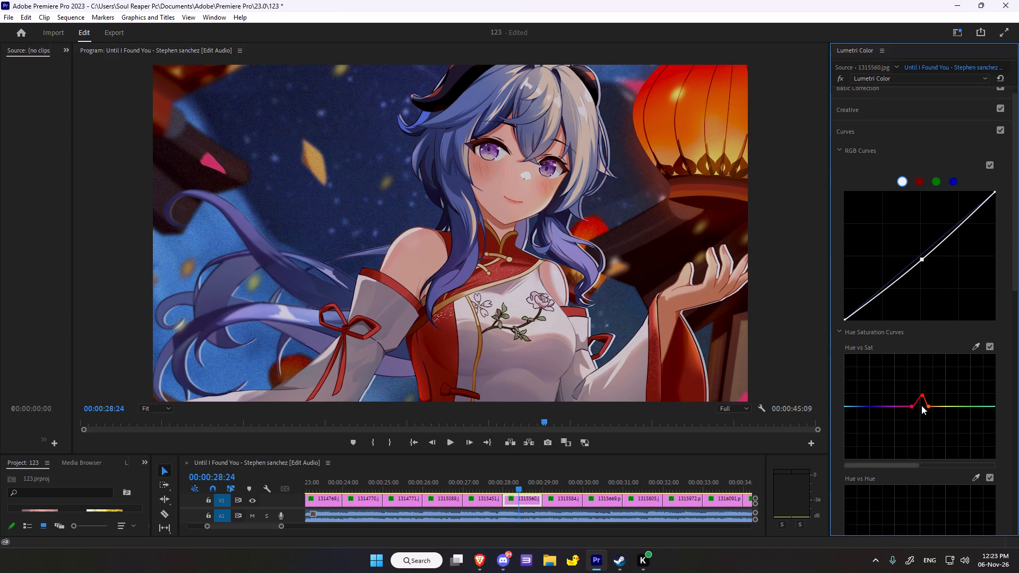
{"action": "scroll", "coordinate": [921, 405], "scroll_direction": "down", "scroll_amount": 7}
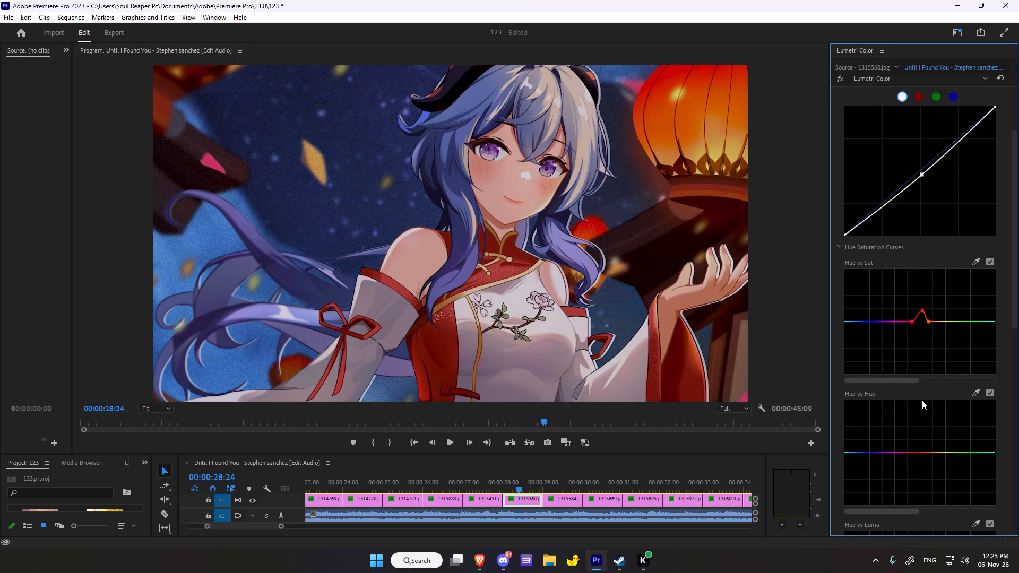
{"action": "scroll", "coordinate": [922, 400], "scroll_direction": "up", "scroll_amount": 1}
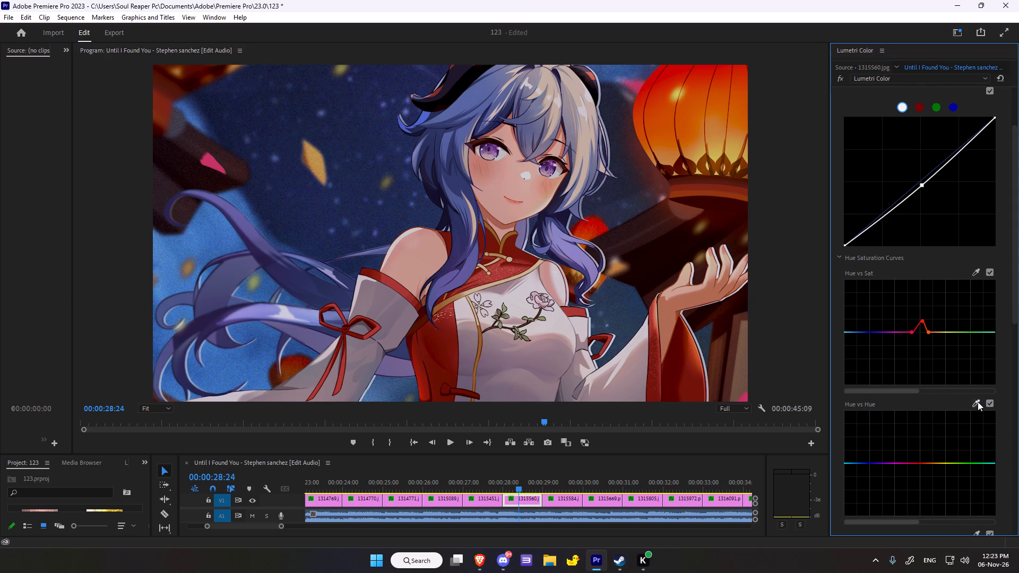
{"action": "left_click", "coordinate": [978, 402]}
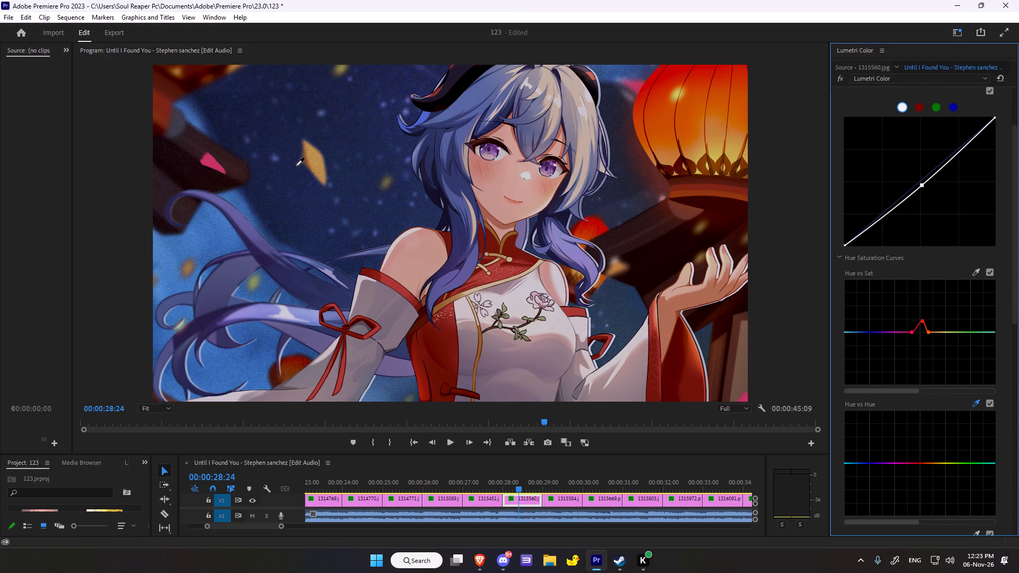
{"action": "left_click", "coordinate": [313, 158]}
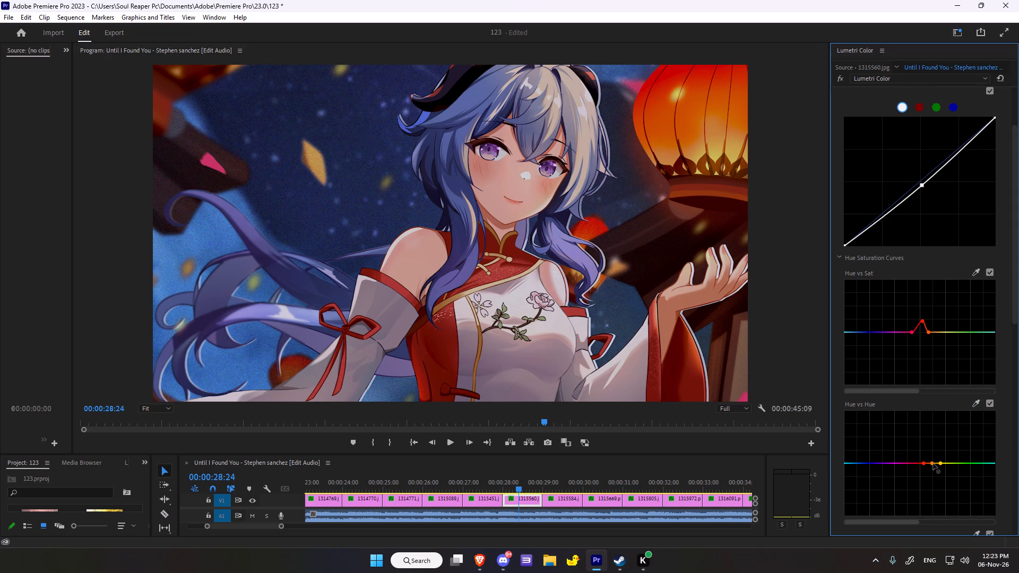
{"action": "left_click", "coordinate": [933, 463]}
Sample the violet-blue of the character's flowing hair for the Hue vs Luma curve and raise the blue point to brighten it.
{"action": "scroll", "coordinate": [952, 442], "scroll_direction": "down", "scroll_amount": 1}
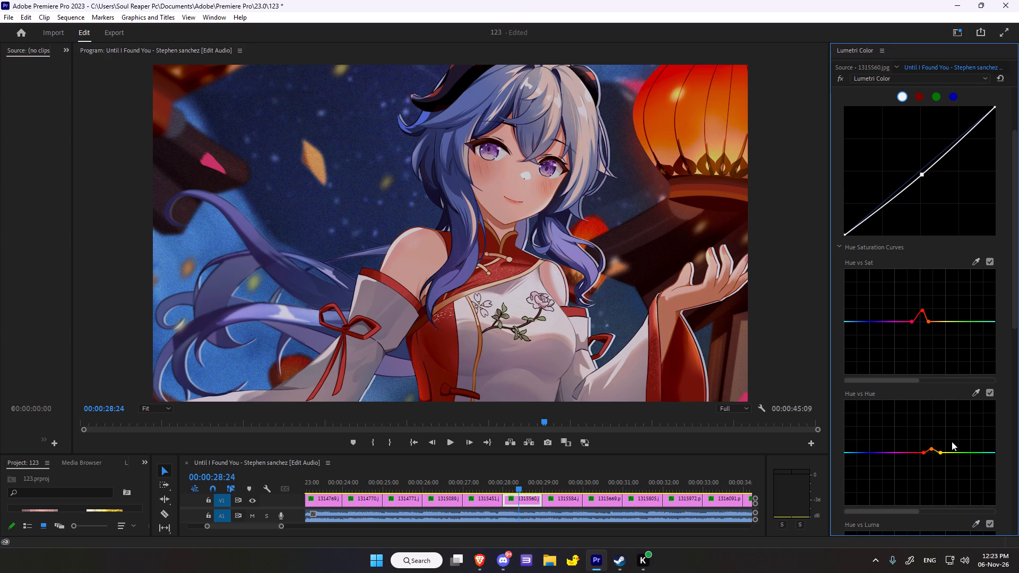
{"action": "scroll", "coordinate": [951, 439], "scroll_direction": "down", "scroll_amount": 5}
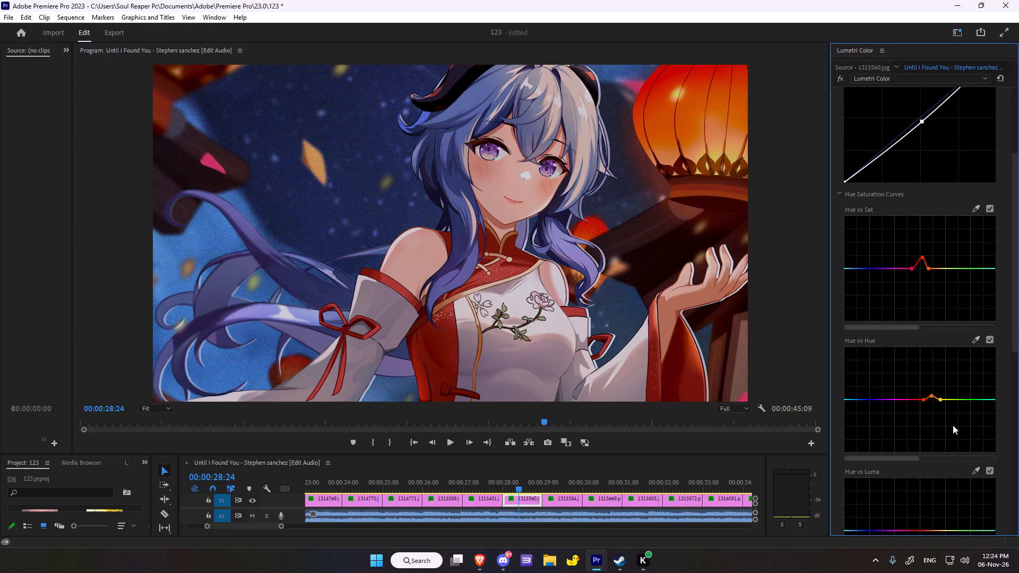
{"action": "scroll", "coordinate": [953, 425], "scroll_direction": "down", "scroll_amount": 7}
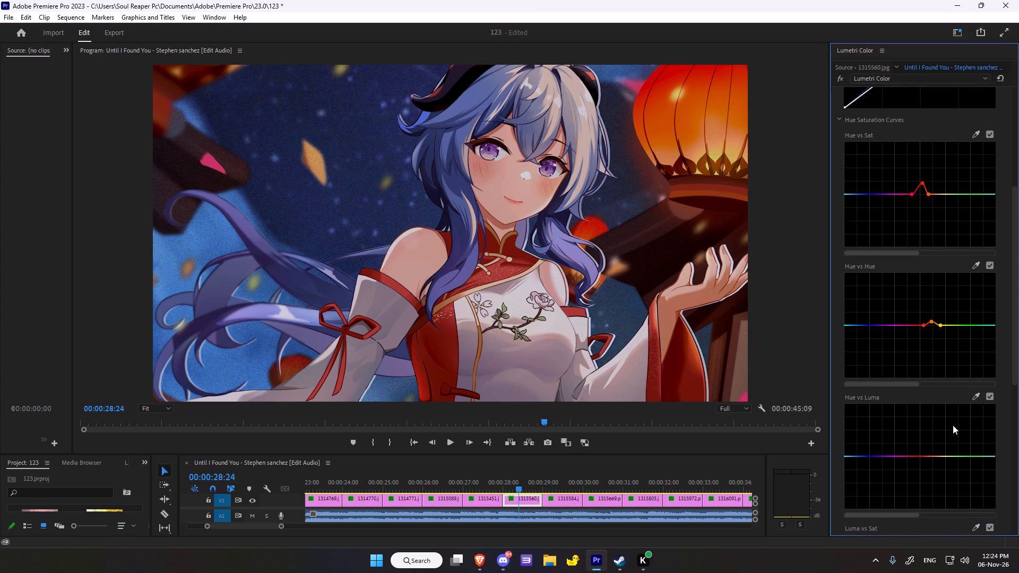
{"action": "scroll", "coordinate": [953, 425], "scroll_direction": "down", "scroll_amount": 3}
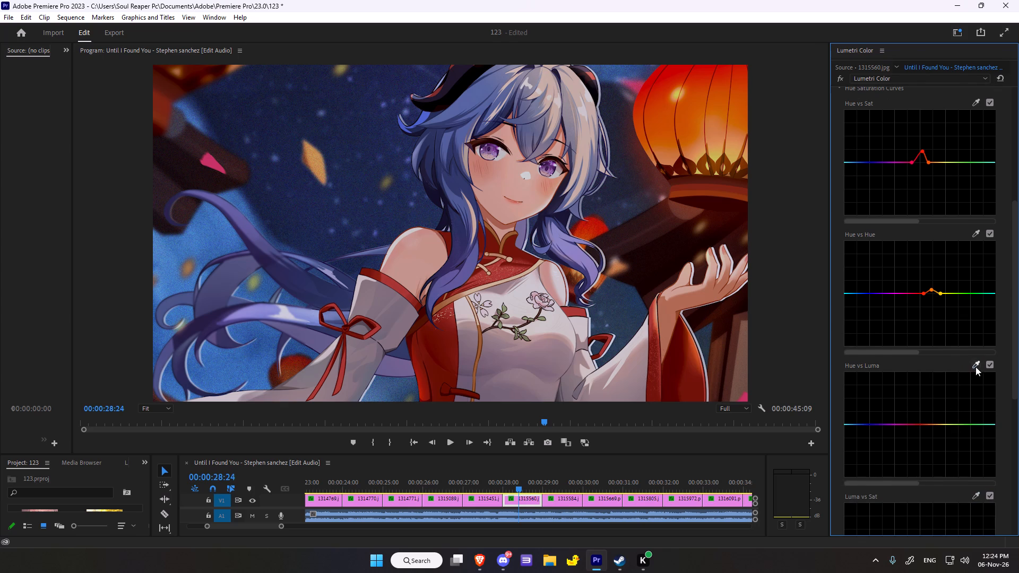
{"action": "left_click", "coordinate": [975, 367]}
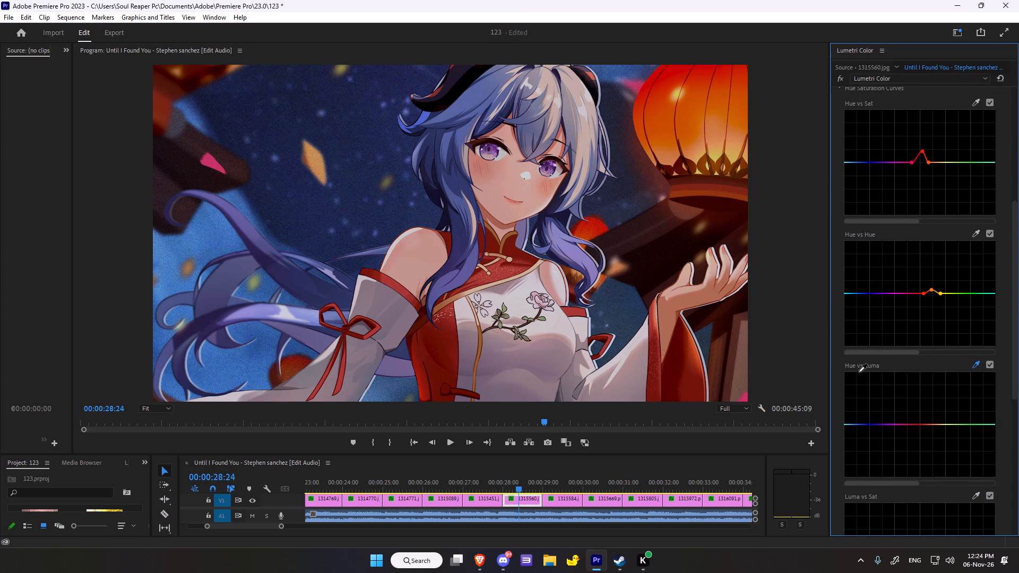
{"action": "scroll", "coordinate": [859, 372], "scroll_direction": "down", "scroll_amount": 2}
{"action": "scroll", "coordinate": [923, 367], "scroll_direction": "down", "scroll_amount": 8}
{"action": "left_click", "coordinate": [252, 311]}
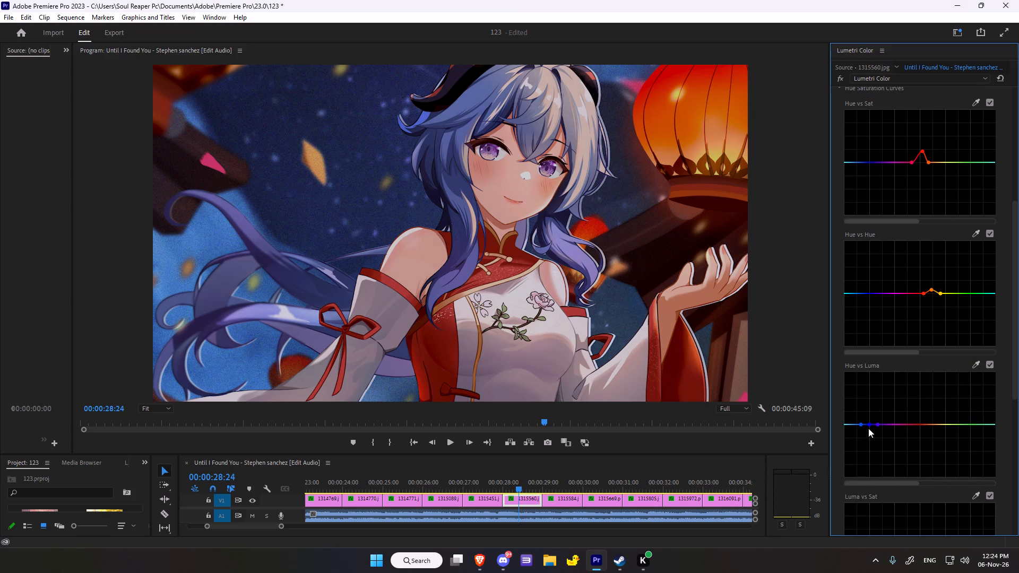
{"action": "left_click_drag", "start_coordinate": [871, 426], "coordinate": [869, 418]}
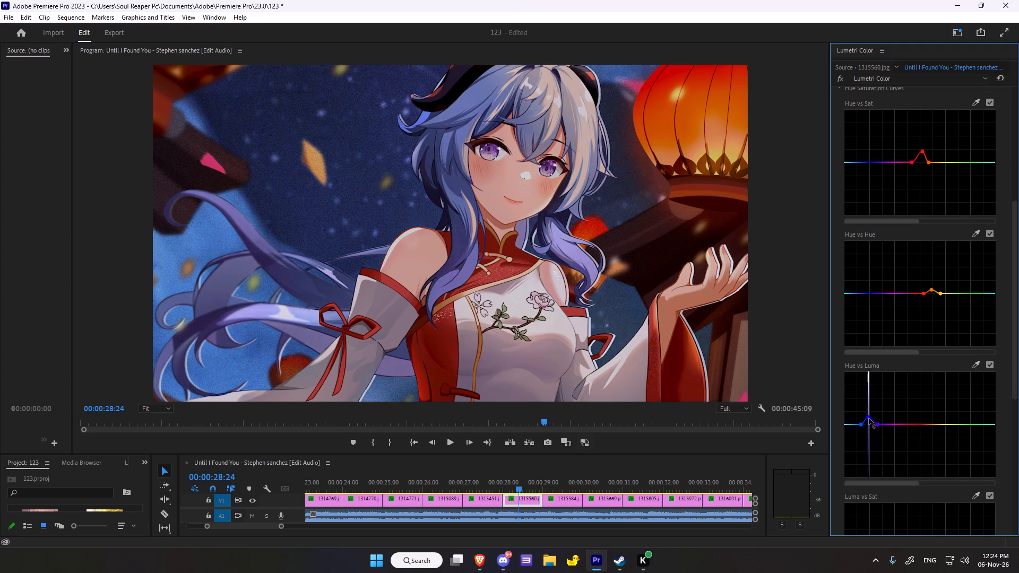
{"action": "left_click_drag", "start_coordinate": [869, 418], "coordinate": [869, 413]}
{"action": "scroll", "coordinate": [929, 427], "scroll_direction": "down", "scroll_amount": 5}
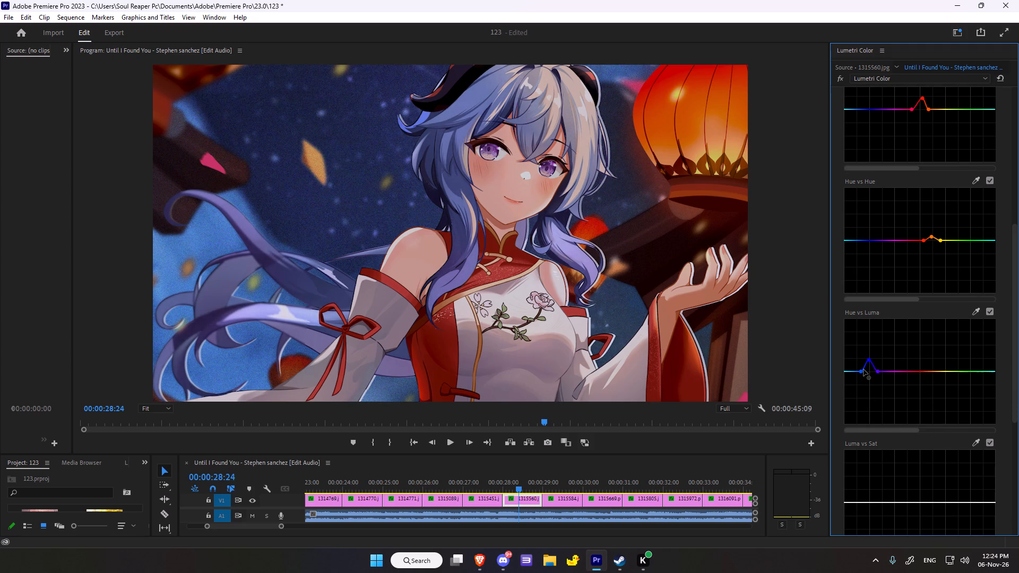
{"action": "left_click_drag", "start_coordinate": [871, 360], "coordinate": [870, 371]}
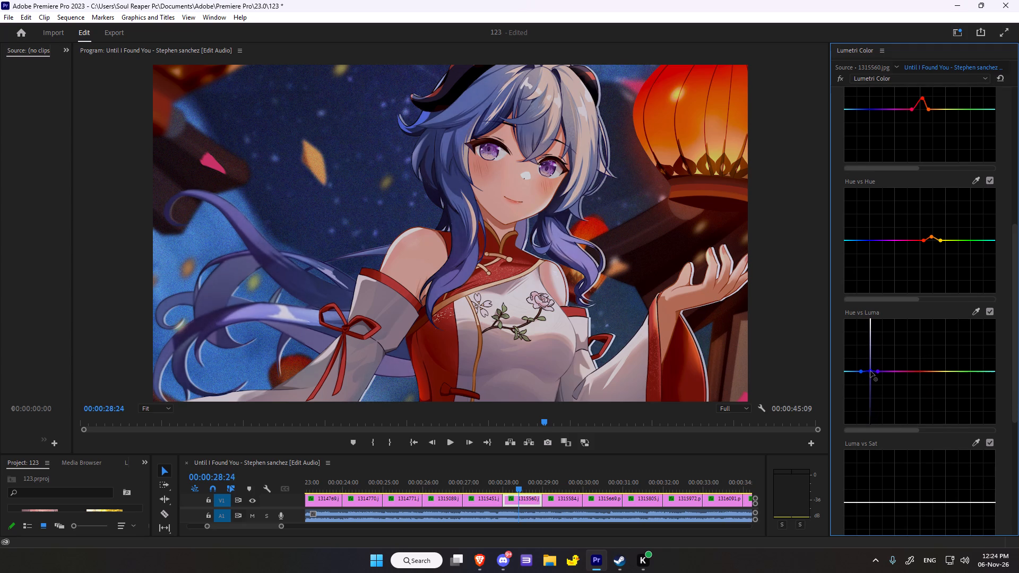
{"action": "left_click_drag", "start_coordinate": [870, 371], "coordinate": [867, 350]}
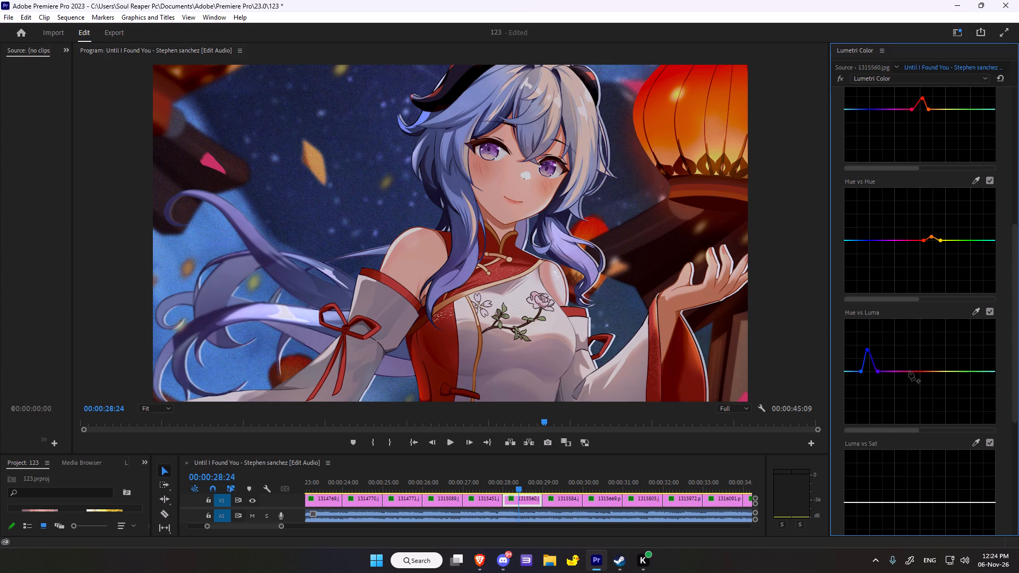
Sample the glowing lantern for the Luma vs Sat curve and raise the middle point slightly.
{"action": "scroll", "coordinate": [928, 379], "scroll_direction": "down", "scroll_amount": 5}
{"action": "left_click", "coordinate": [979, 390]}
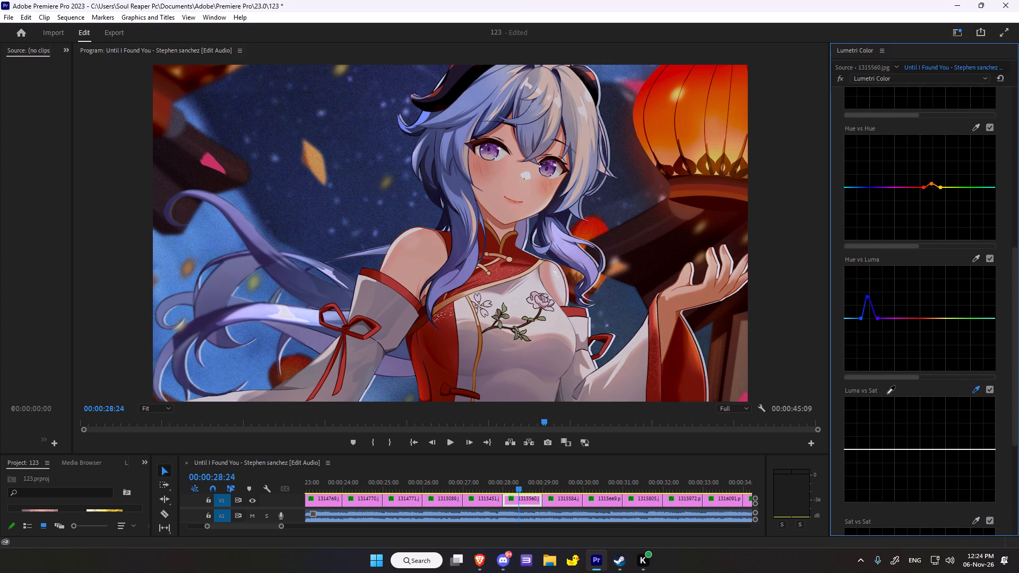
{"action": "left_click", "coordinate": [693, 147]}
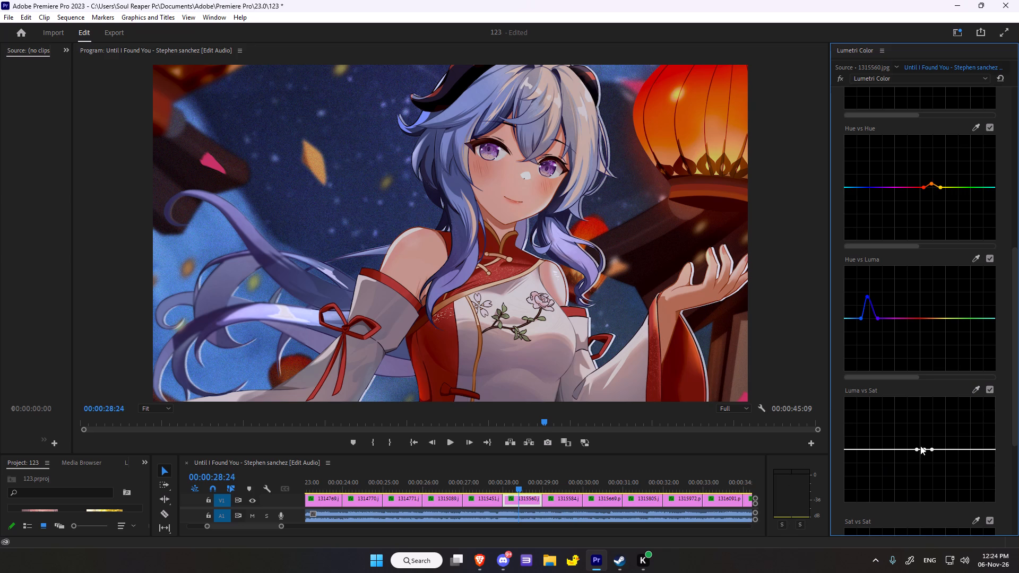
{"action": "left_click_drag", "start_coordinate": [926, 449], "coordinate": [928, 469]}
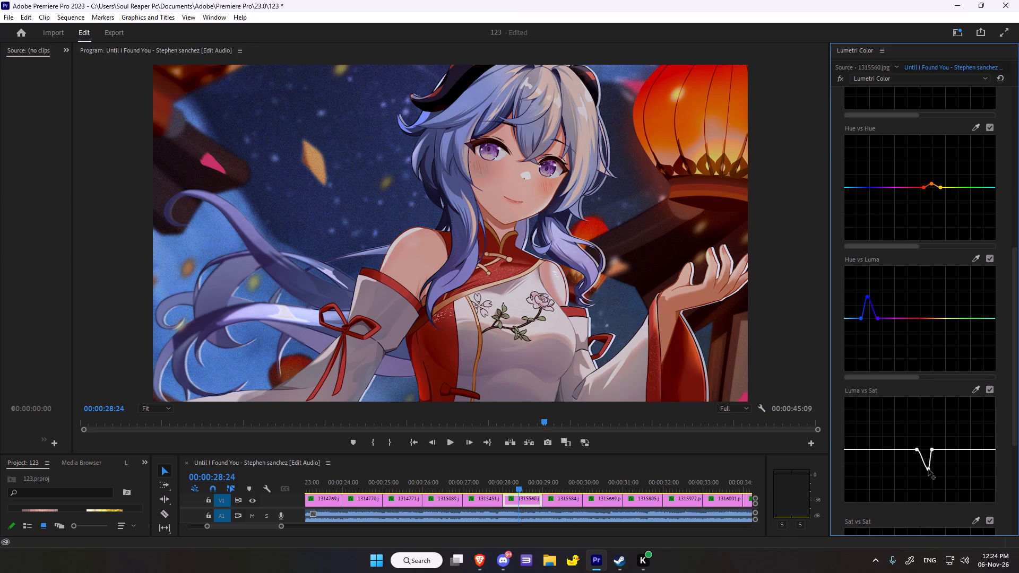
{"action": "left_click_drag", "start_coordinate": [928, 469], "coordinate": [927, 438]}
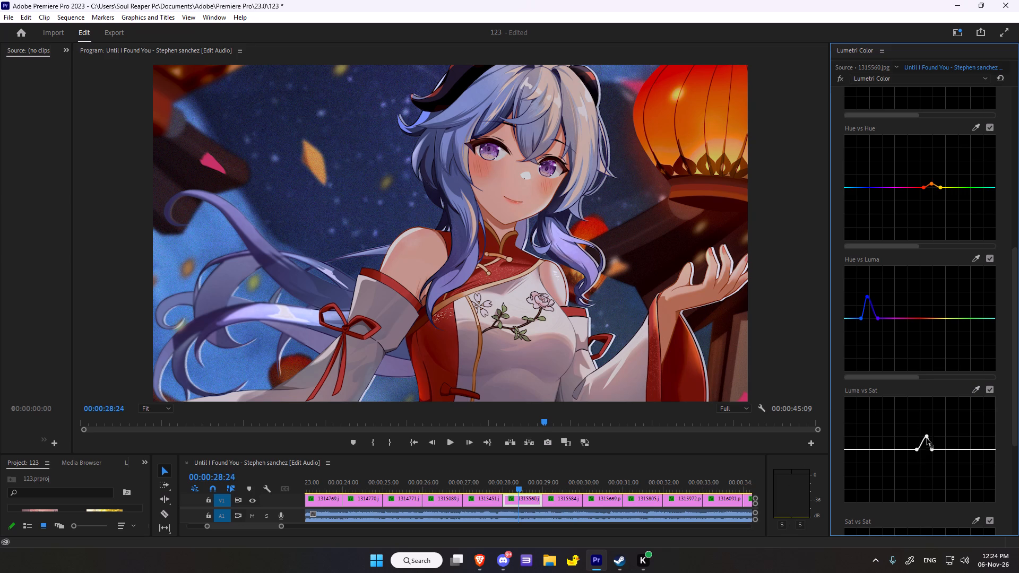
{"action": "left_click_drag", "start_coordinate": [927, 438], "coordinate": [923, 441]}
Sample the embroidery on the character's white dress for the Sat vs Sat curve and raise the middle point to boost saturation.
{"action": "scroll", "coordinate": [923, 441], "scroll_direction": "down", "scroll_amount": 11}
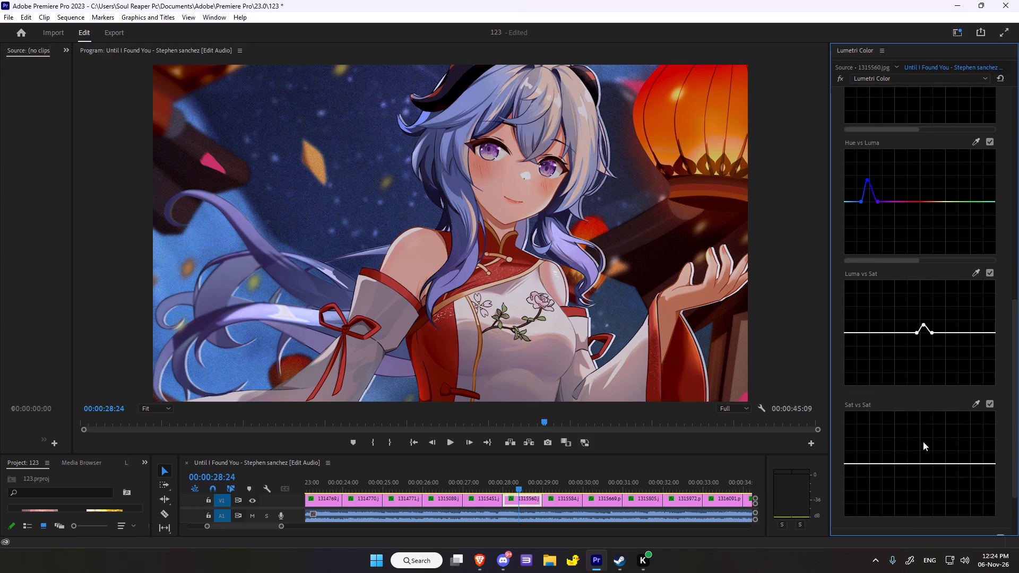
{"action": "scroll", "coordinate": [919, 426], "scroll_direction": "down", "scroll_amount": 1}
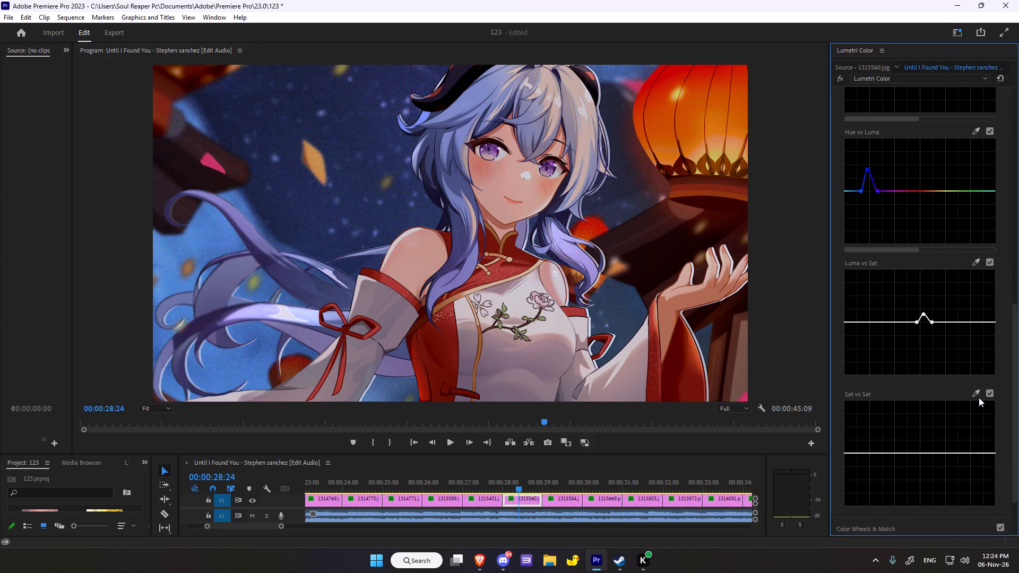
{"action": "left_click", "coordinate": [979, 390]}
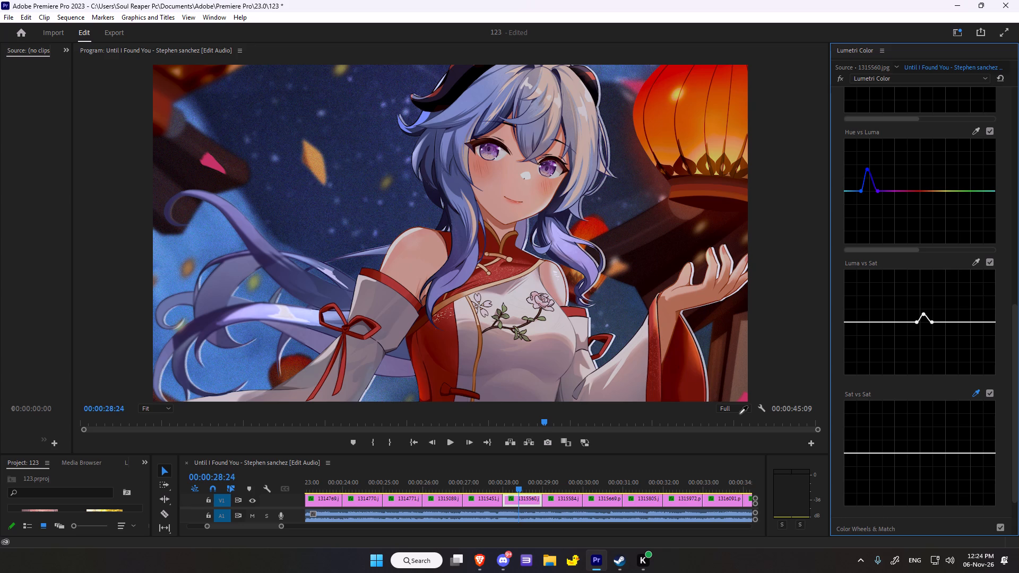
{"action": "left_click", "coordinate": [505, 317]}
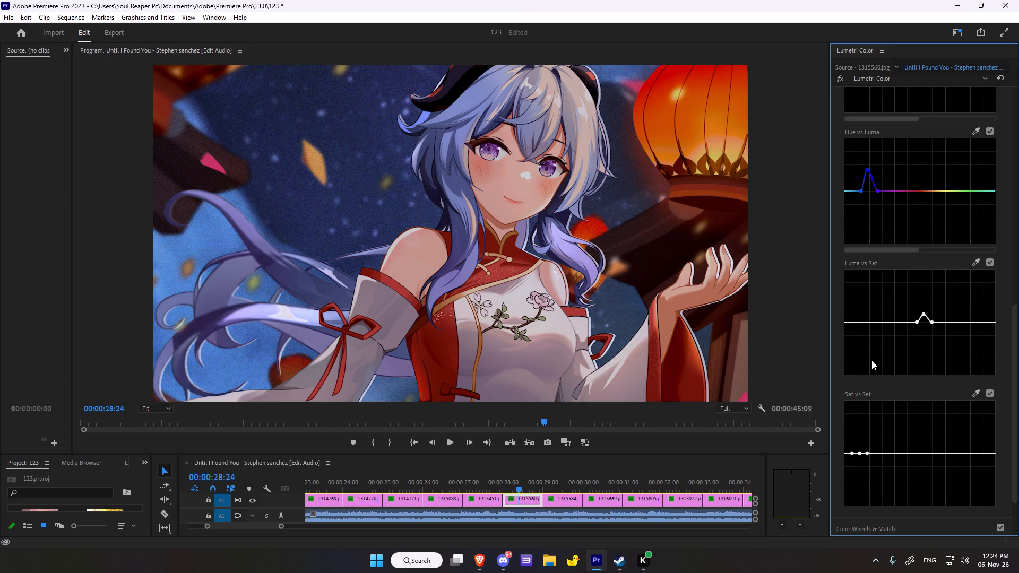
{"action": "left_click_drag", "start_coordinate": [860, 454], "coordinate": [863, 455]}
{"action": "left_click_drag", "start_coordinate": [863, 455], "coordinate": [863, 477]}
{"action": "left_click_drag", "start_coordinate": [863, 477], "coordinate": [857, 435]}
{"action": "left_click_drag", "start_coordinate": [857, 435], "coordinate": [859, 435]}
In Color Wheels & Match, keep the Midtones tint near neutral and nudge the Shadows and Highlights wheels very slightly toward magenta.
{"action": "scroll", "coordinate": [917, 419], "scroll_direction": "down", "scroll_amount": 9}
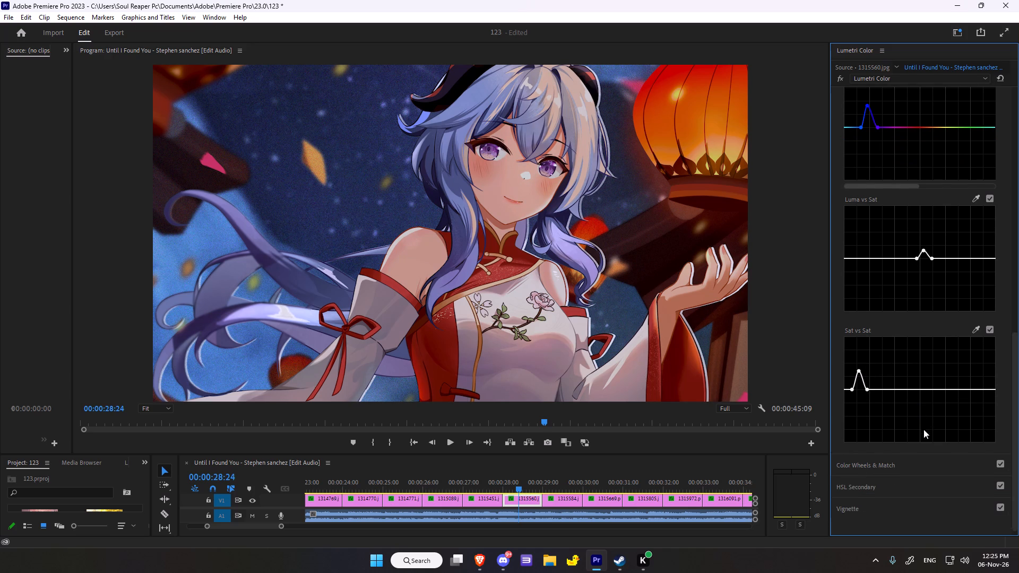
{"action": "left_click", "coordinate": [893, 454]}
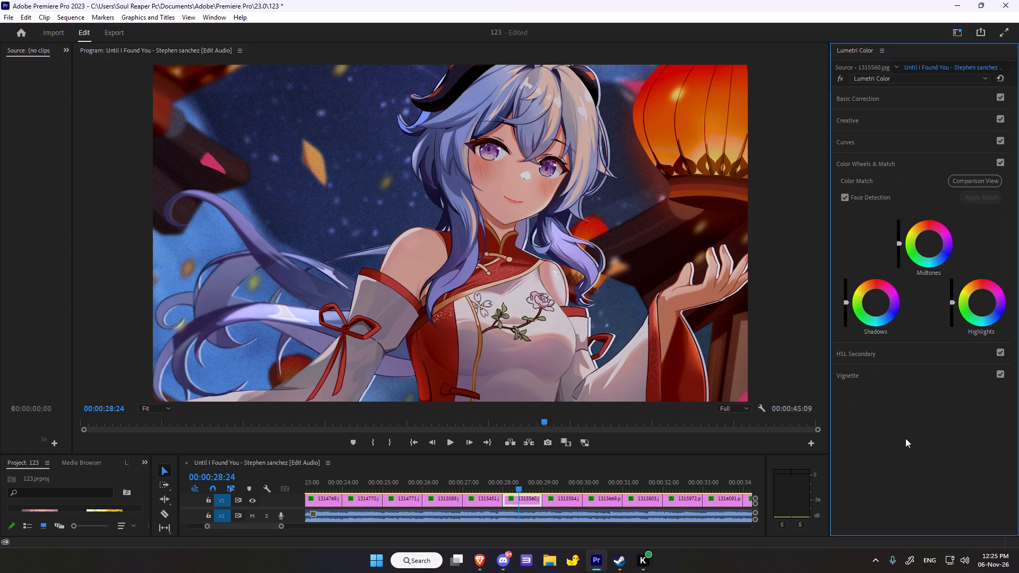
{"action": "left_click", "coordinate": [931, 242]}
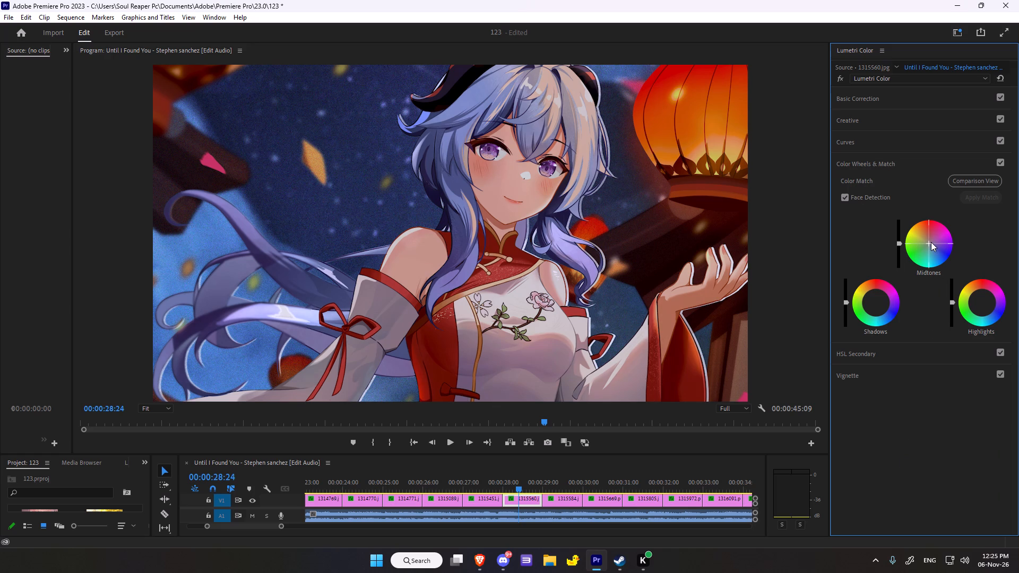
{"action": "left_click_drag", "start_coordinate": [877, 306], "coordinate": [879, 301]}
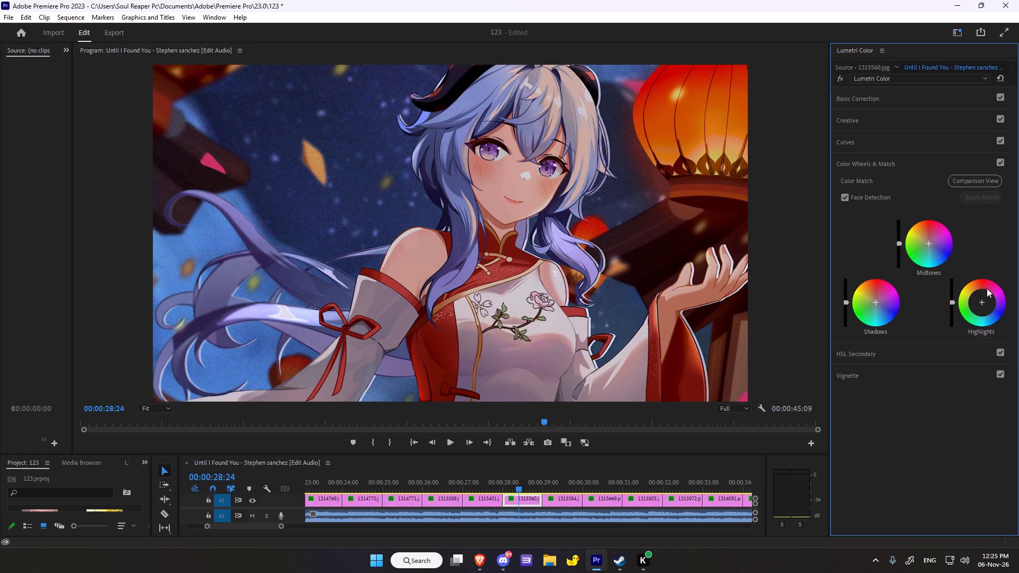
{"action": "left_click_drag", "start_coordinate": [983, 301], "coordinate": [991, 294]}
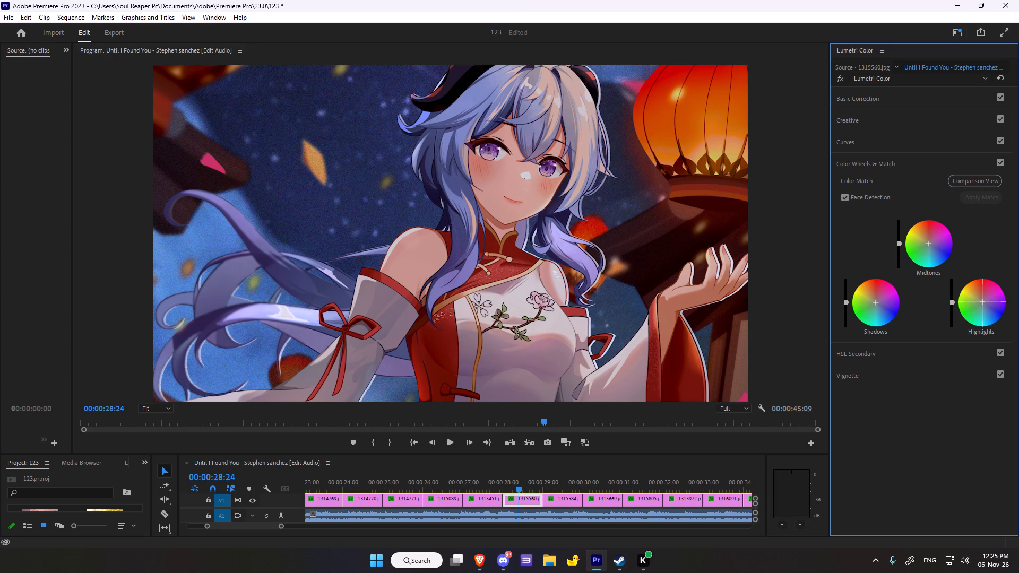
{"action": "left_click_drag", "start_coordinate": [991, 294], "coordinate": [988, 297]}
Add a vignette to 1315560.jpg with Amount -1.0, Midpoint 50, Roundness 100 and Feather 69.
{"action": "scroll", "coordinate": [808, 255], "scroll_direction": "down", "scroll_amount": 3}
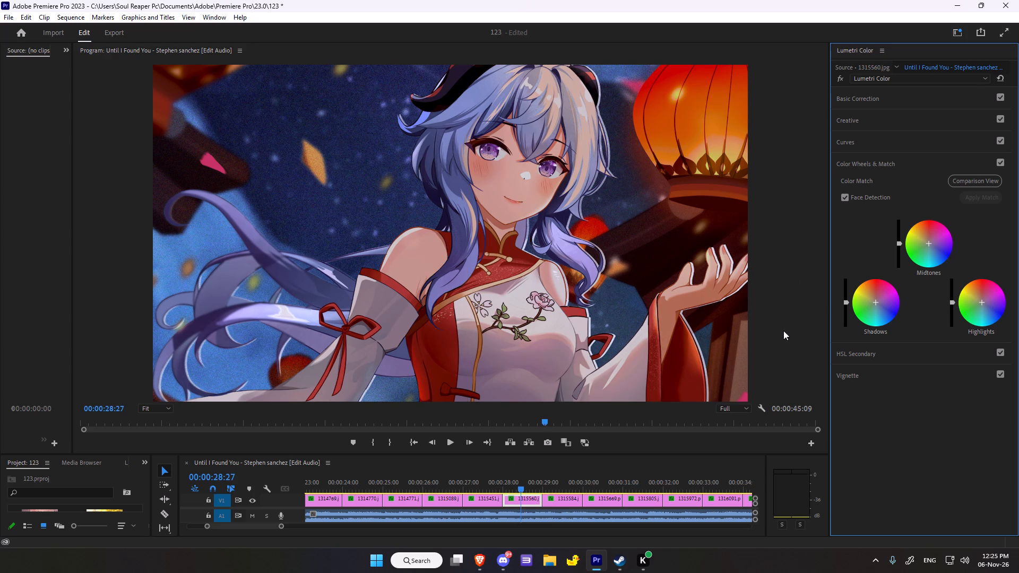
{"action": "scroll", "coordinate": [777, 263], "scroll_direction": "down", "scroll_amount": 5}
{"action": "left_click", "coordinate": [857, 378]}
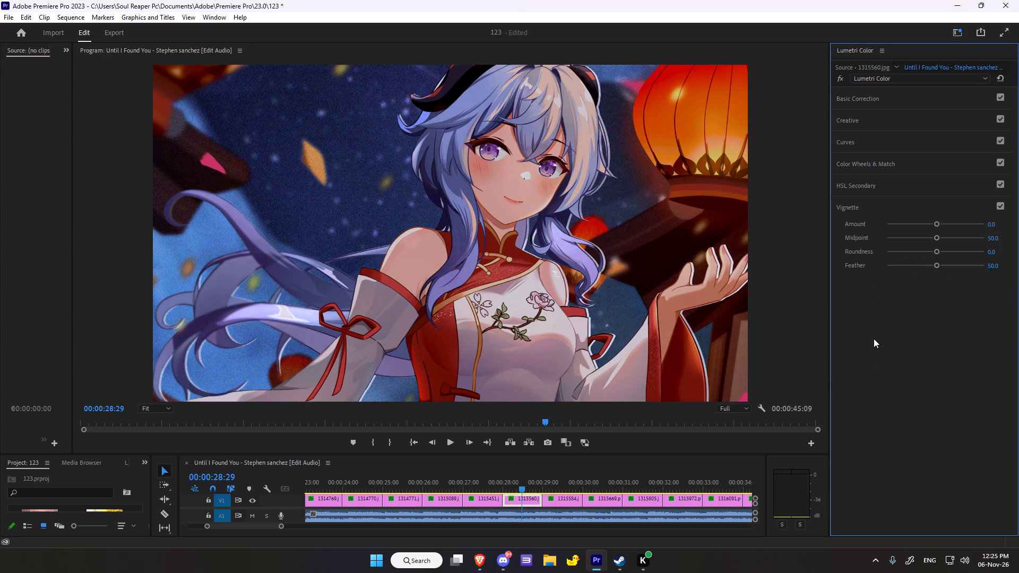
{"action": "left_click_drag", "start_coordinate": [937, 226], "coordinate": [914, 231]}
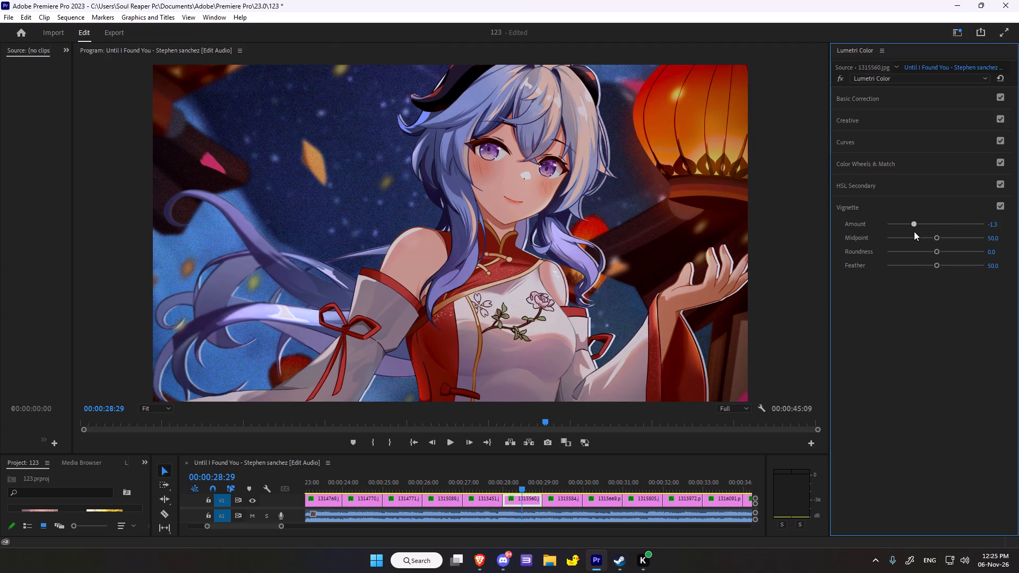
{"action": "left_click_drag", "start_coordinate": [914, 231], "coordinate": [919, 230]}
{"action": "left_click_drag", "start_coordinate": [934, 236], "coordinate": [920, 244]}
{"action": "left_click_drag", "start_coordinate": [920, 244], "coordinate": [845, 247]}
{"action": "left_click_drag", "start_coordinate": [936, 266], "coordinate": [831, 271]}
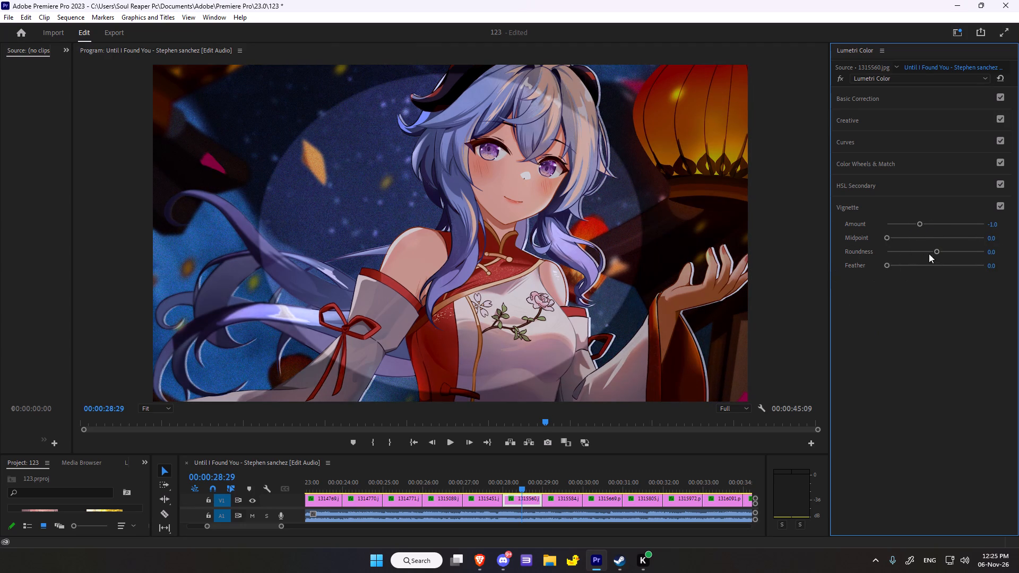
{"action": "left_click_drag", "start_coordinate": [936, 249], "coordinate": [1018, 244]}
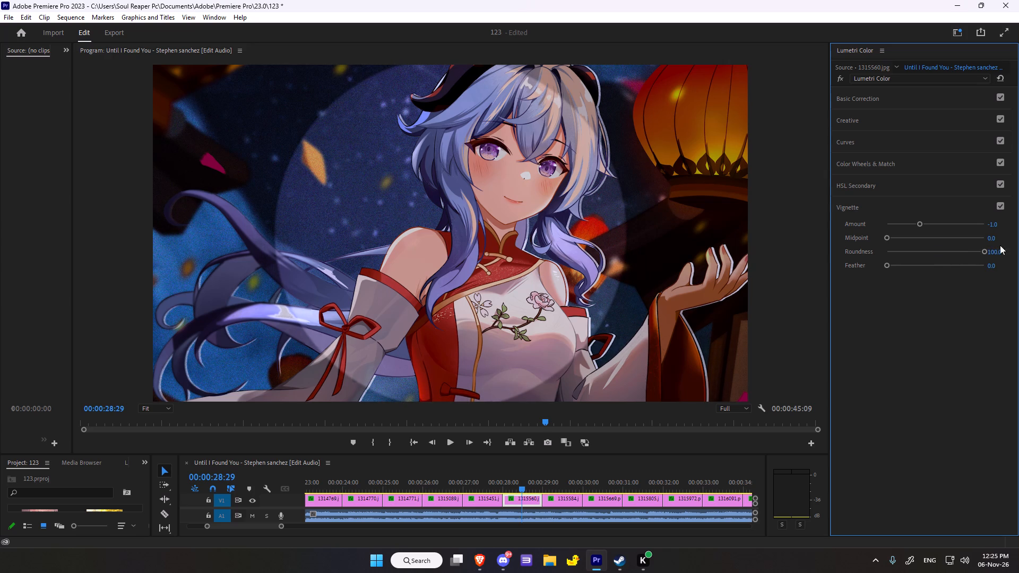
{"action": "left_click_drag", "start_coordinate": [888, 236], "coordinate": [935, 238]}
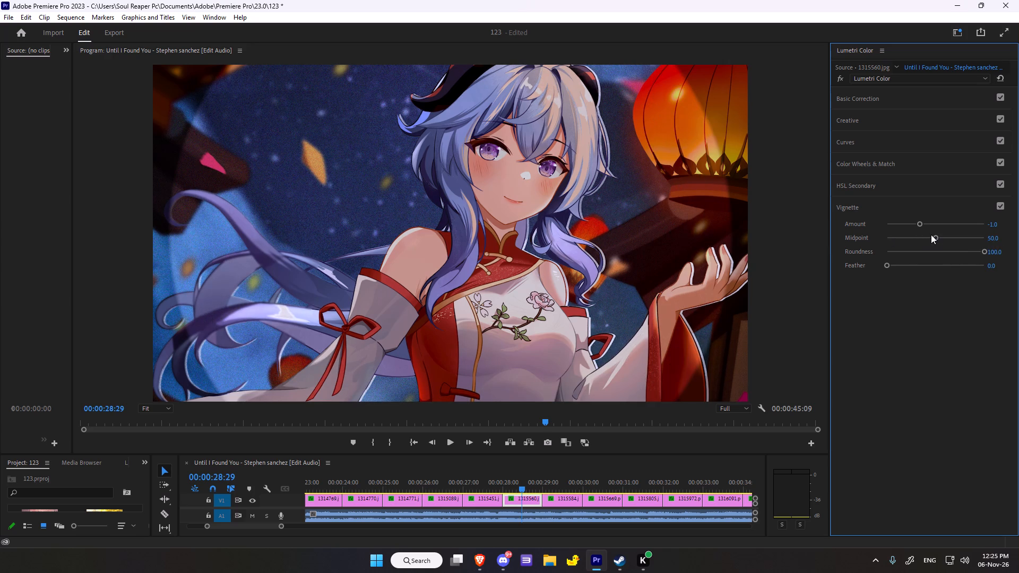
{"action": "left_click_drag", "start_coordinate": [892, 265], "coordinate": [953, 265]}
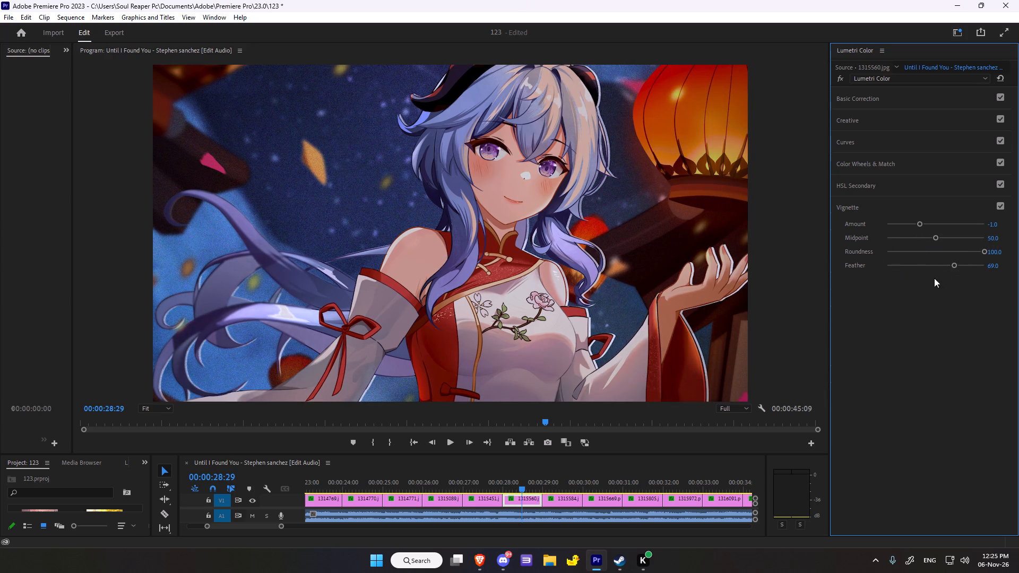
Toggle the Lumetri Color effect on 1315560.jpg off and on to compare the image before and after grading.
{"action": "left_click", "coordinate": [840, 82]}
{"action": "left_click", "coordinate": [840, 82]}
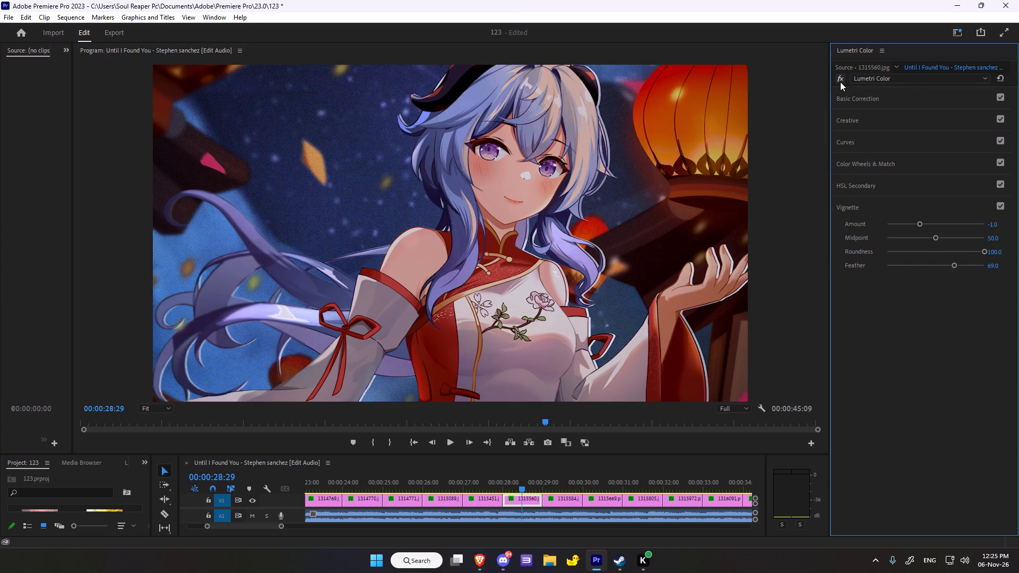
{"action": "triple_click", "coordinate": [840, 82]}
{"action": "triple_click", "coordinate": [840, 82]}
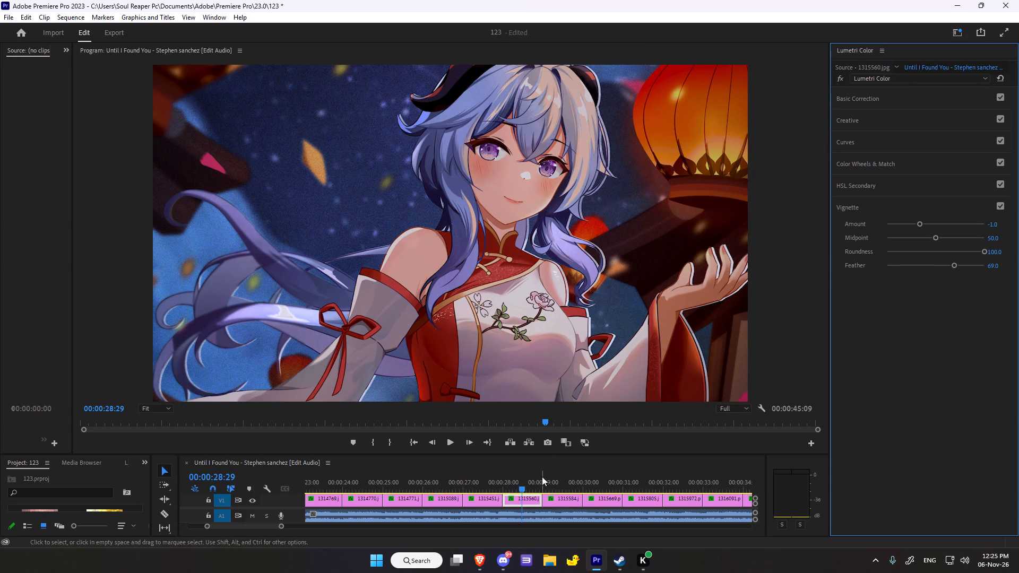
Advance the playhead to the 1315584.jpg clip and toggle its Lumetri Color effect to compare the existing grade with the original.
{"action": "scroll", "coordinate": [460, 417], "scroll_direction": "down", "scroll_amount": 2}
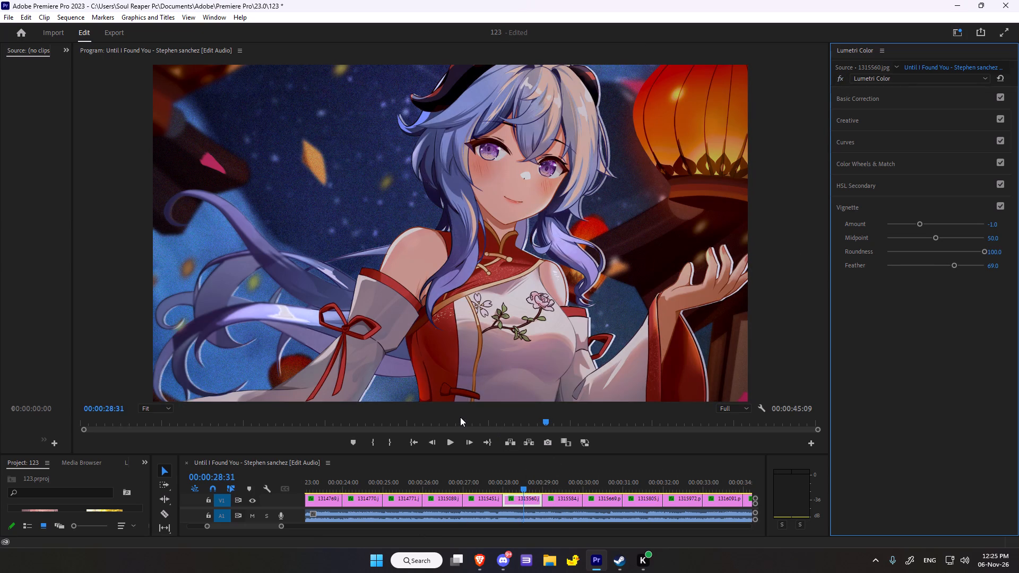
{"action": "scroll", "coordinate": [460, 417], "scroll_direction": "down", "scroll_amount": 12}
{"action": "scroll", "coordinate": [460, 417], "scroll_direction": "down", "scroll_amount": 11}
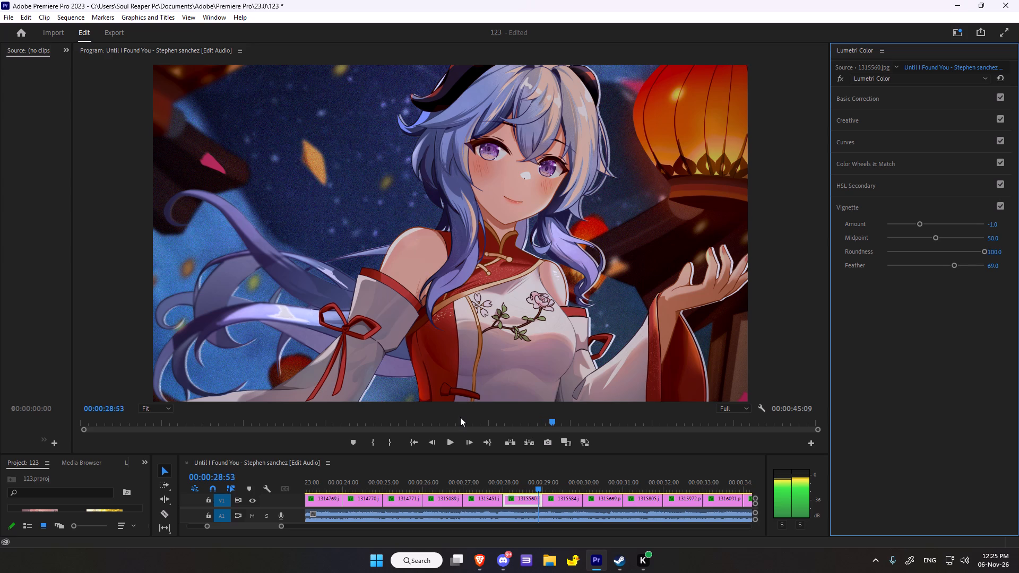
{"action": "scroll", "coordinate": [460, 417], "scroll_direction": "down", "scroll_amount": 16}
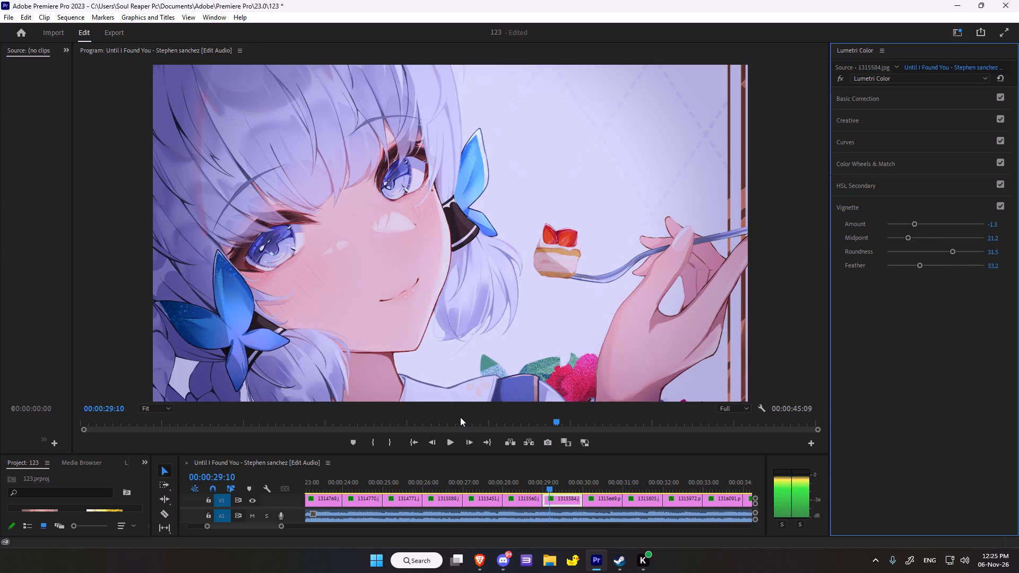
{"action": "scroll", "coordinate": [460, 417], "scroll_direction": "down", "scroll_amount": 12}
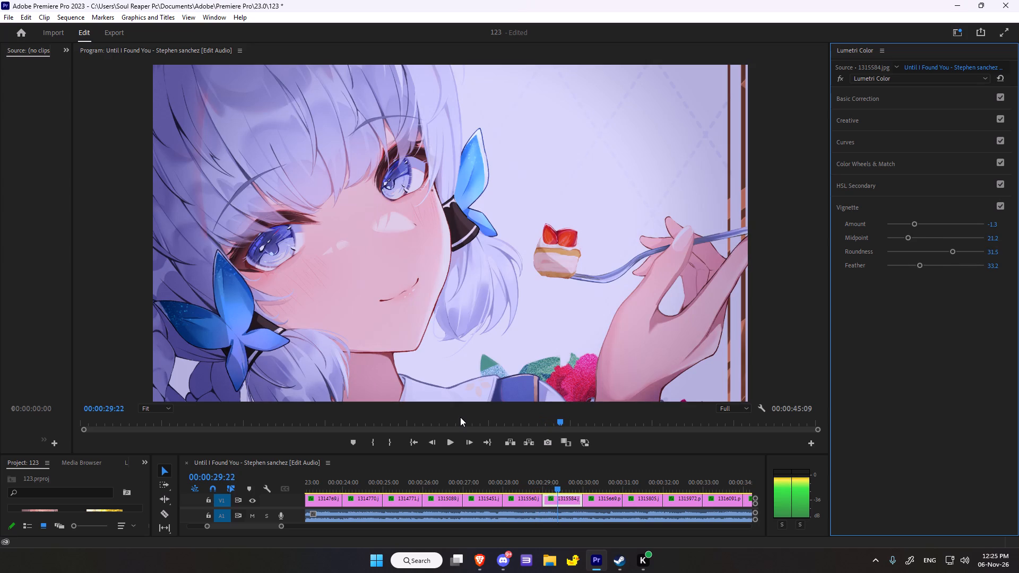
{"action": "scroll", "coordinate": [460, 417], "scroll_direction": "down", "scroll_amount": 10}
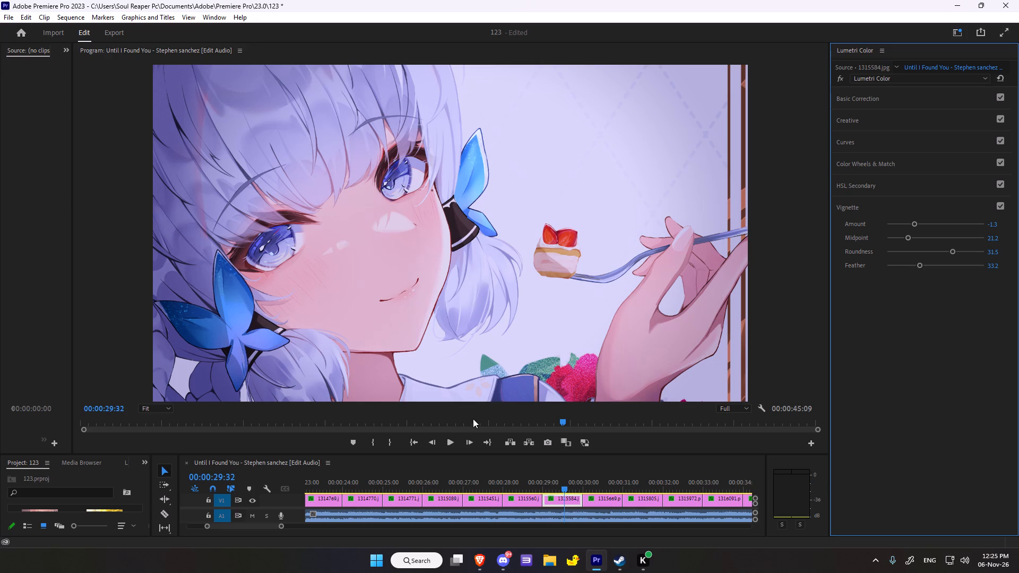
{"action": "left_click", "coordinate": [836, 80]}
{"action": "left_click", "coordinate": [836, 80]}
{"action": "left_click", "coordinate": [836, 80]}
{"action": "left_click", "coordinate": [836, 80]}
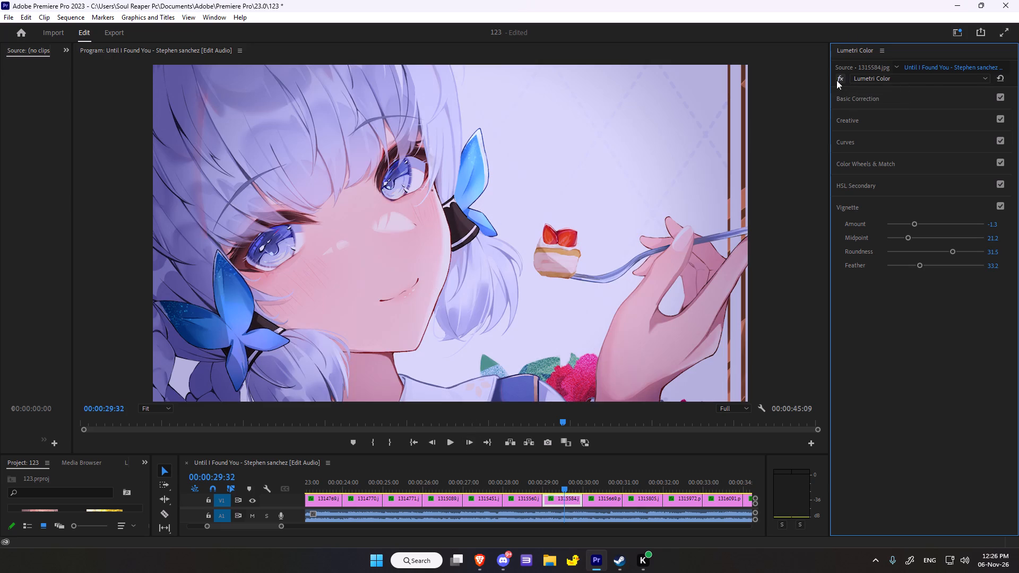
Reset the Lumetri Color effect on 1315584.jpg.
{"action": "left_click", "coordinate": [999, 79]}
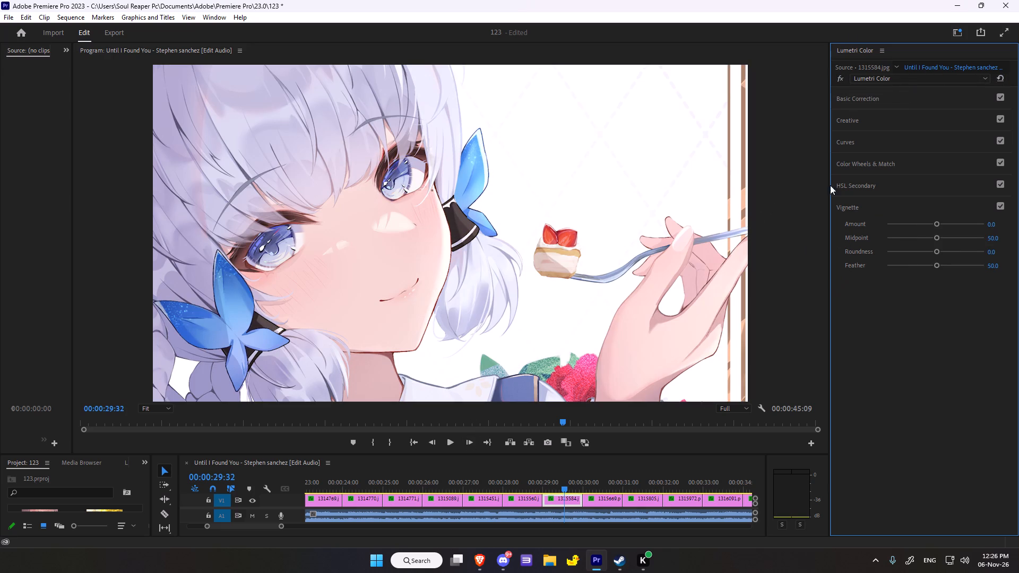
In Basic Correction for 1315584.jpg, cool the Temperature to -7.6 and keep Tint at 0.
{"action": "left_click", "coordinate": [876, 102]}
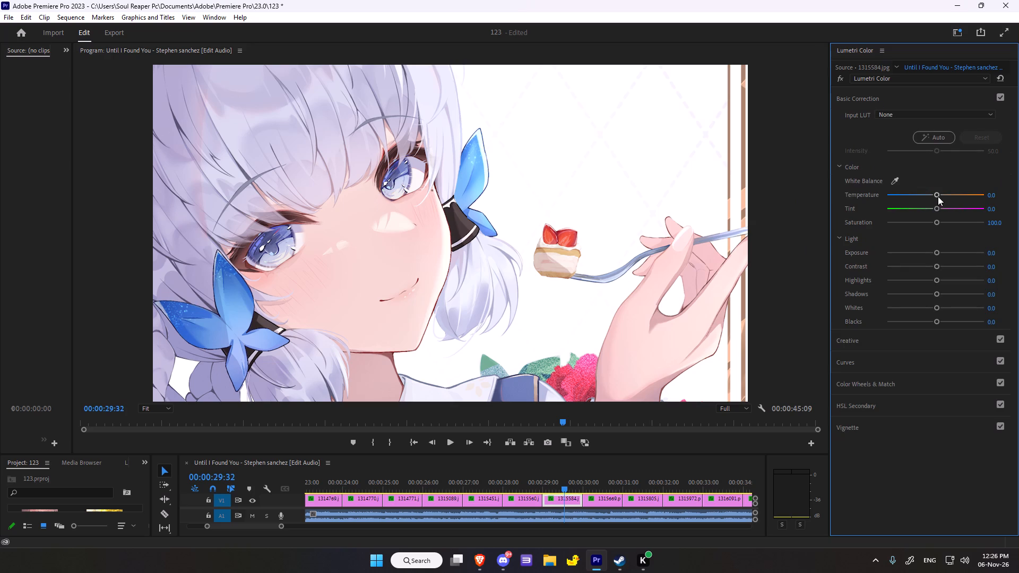
{"action": "left_click", "coordinate": [938, 194]}
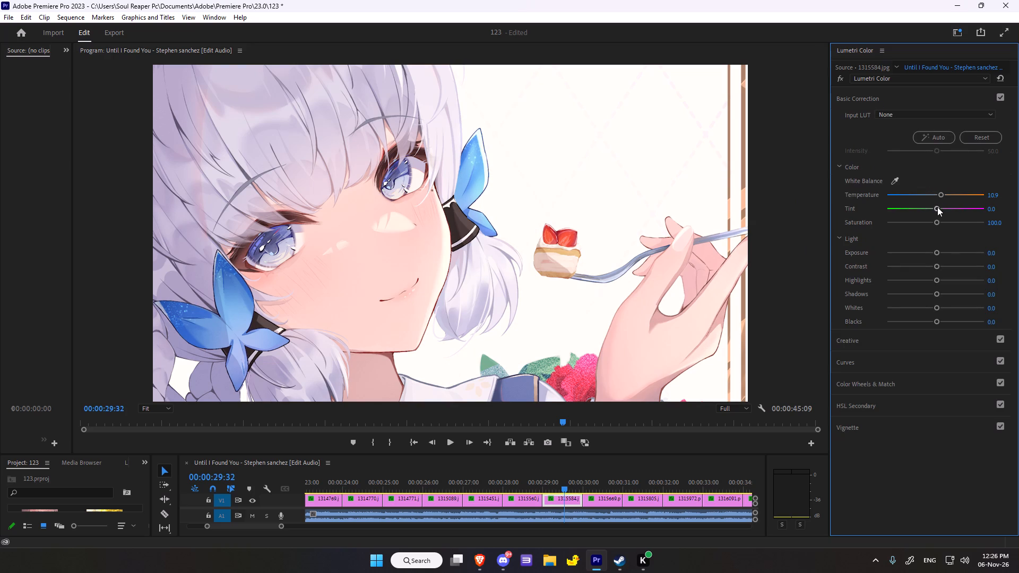
{"action": "left_click", "coordinate": [937, 207]}
{"action": "double_click", "coordinate": [938, 207]}
{"action": "left_click_drag", "start_coordinate": [941, 190], "coordinate": [950, 196]}
{"action": "left_click_drag", "start_coordinate": [940, 196], "coordinate": [932, 195]}
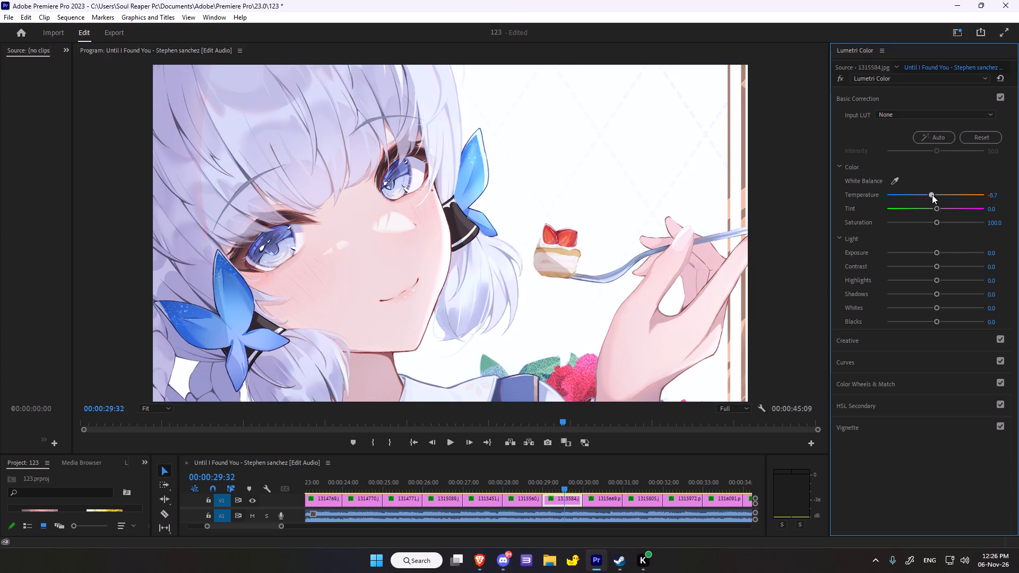
{"action": "left_click_drag", "start_coordinate": [932, 195], "coordinate": [931, 195]}
Lower the Exposure of 1315584.jpg to -0.4 and its Contrast to -10.9.
{"action": "left_click_drag", "start_coordinate": [938, 250], "coordinate": [911, 254]}
{"action": "left_click_drag", "start_coordinate": [911, 254], "coordinate": [953, 244]}
{"action": "left_click", "coordinate": [952, 245]}
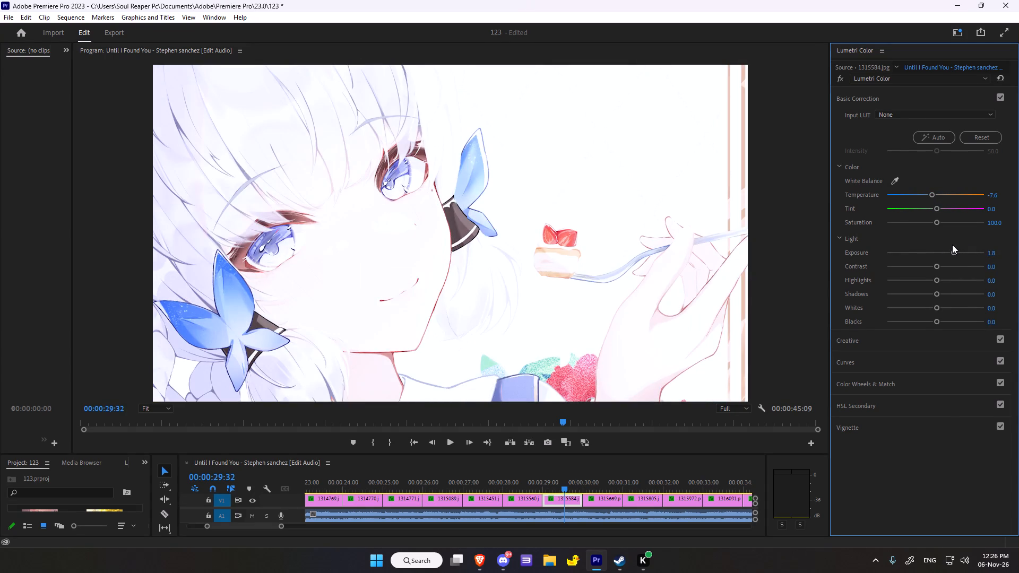
{"action": "double_click", "coordinate": [953, 251]}
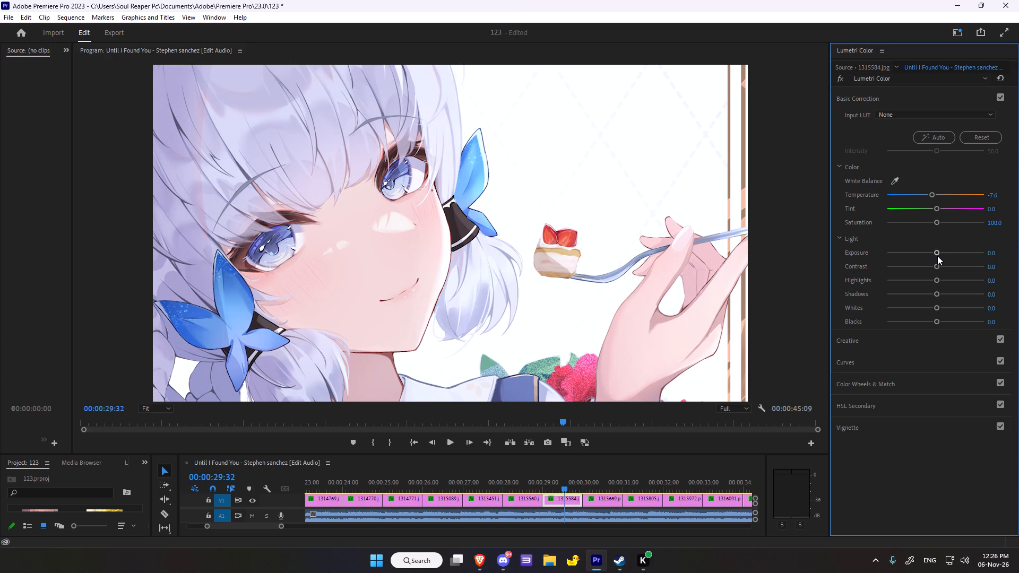
{"action": "left_click_drag", "start_coordinate": [940, 254], "coordinate": [931, 256]}
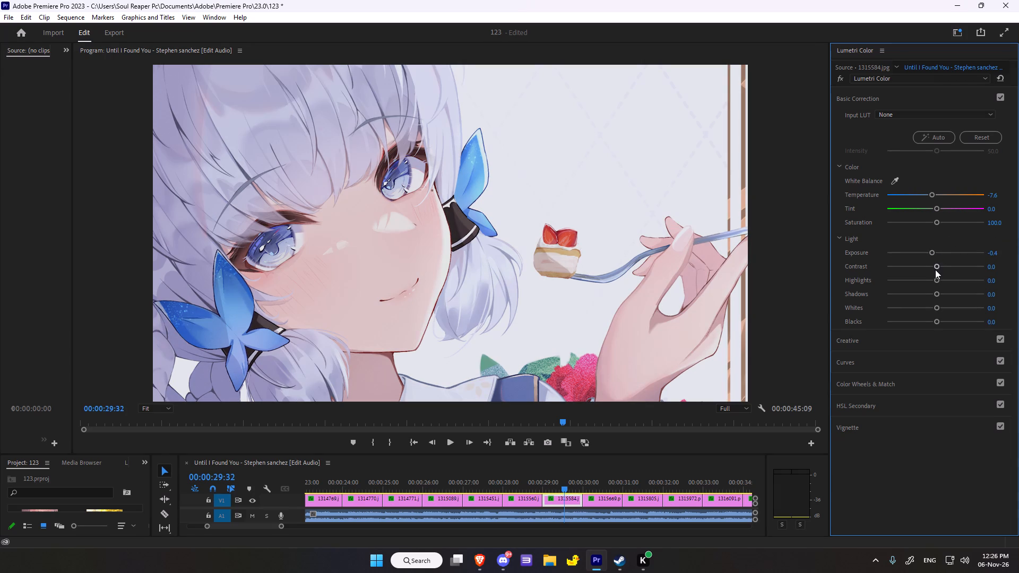
{"action": "left_click_drag", "start_coordinate": [937, 268], "coordinate": [901, 267]}
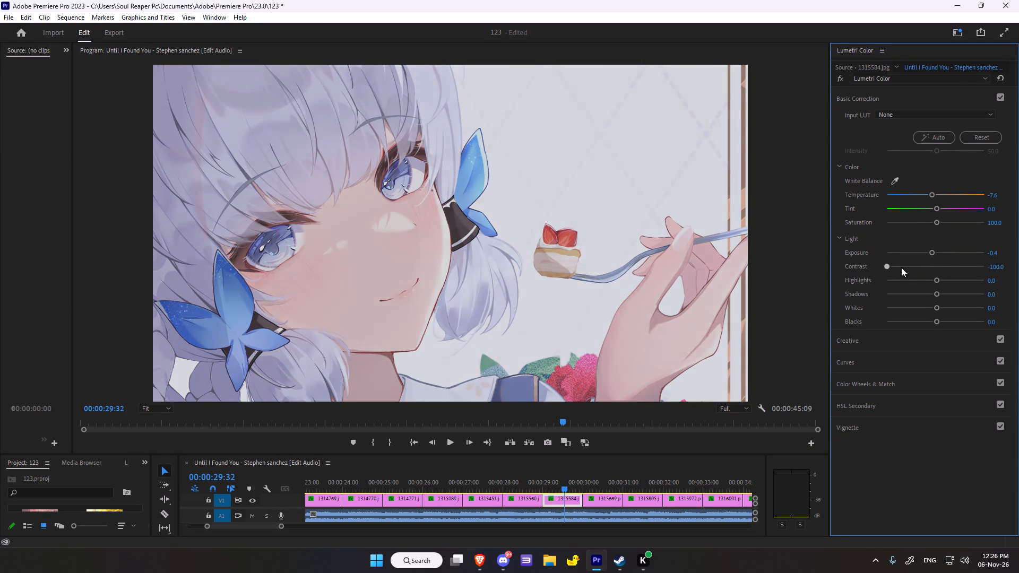
{"action": "left_click_drag", "start_coordinate": [901, 267], "coordinate": [911, 273]}
{"action": "left_click_drag", "start_coordinate": [911, 273], "coordinate": [929, 270]}
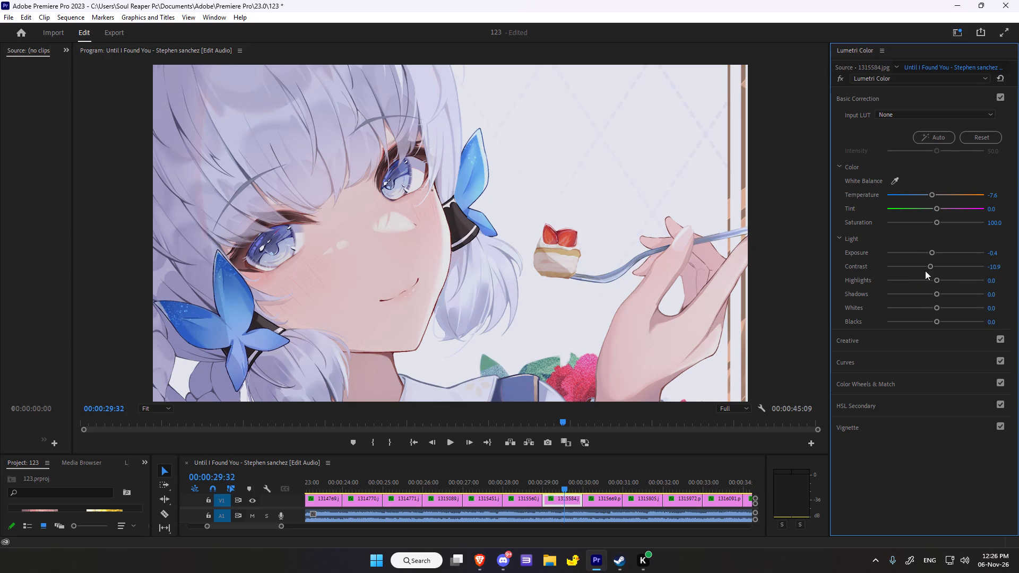
Set the Light values of 1315584.jpg to Highlights -48.9, Shadows -70.7, Whites 22.8 and Blacks -100.
{"action": "left_click_drag", "start_coordinate": [936, 282], "coordinate": [910, 287]}
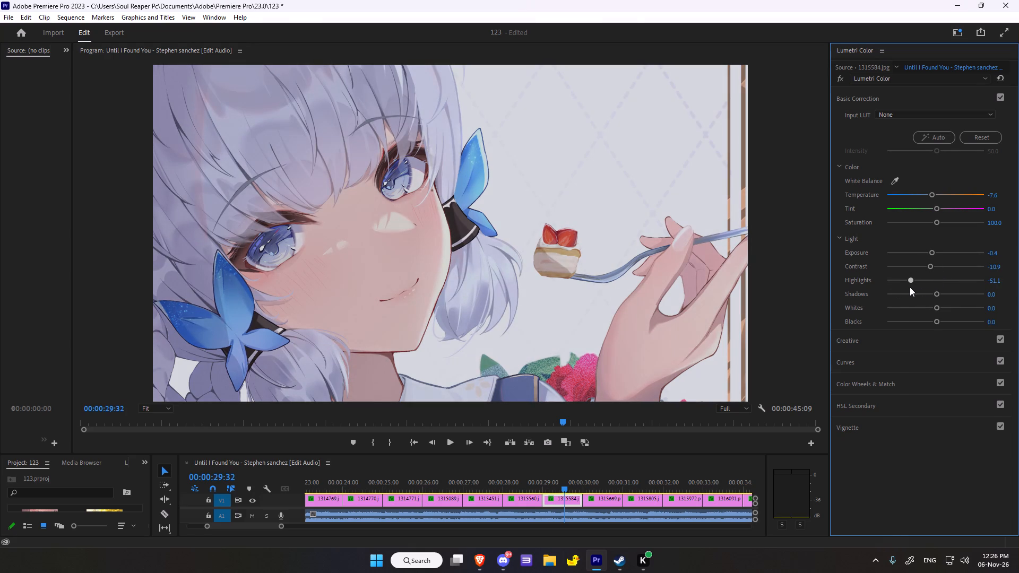
{"action": "left_click_drag", "start_coordinate": [910, 287], "coordinate": [911, 286]}
{"action": "left_click_drag", "start_coordinate": [937, 294], "coordinate": [918, 301]}
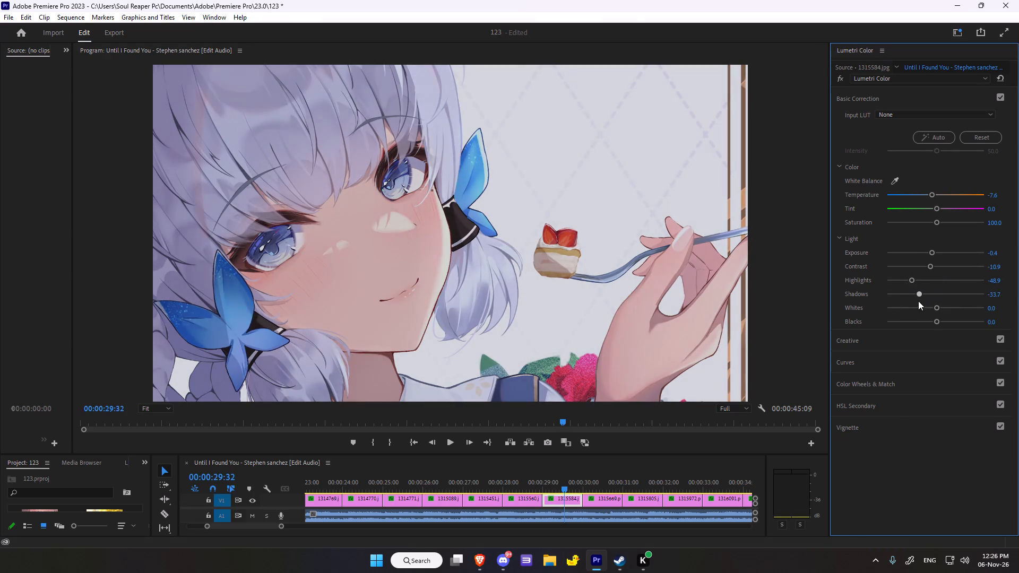
{"action": "left_click_drag", "start_coordinate": [918, 301], "coordinate": [899, 306]}
{"action": "left_click_drag", "start_coordinate": [899, 306], "coordinate": [900, 306]}
{"action": "left_click_drag", "start_coordinate": [938, 307], "coordinate": [945, 314]}
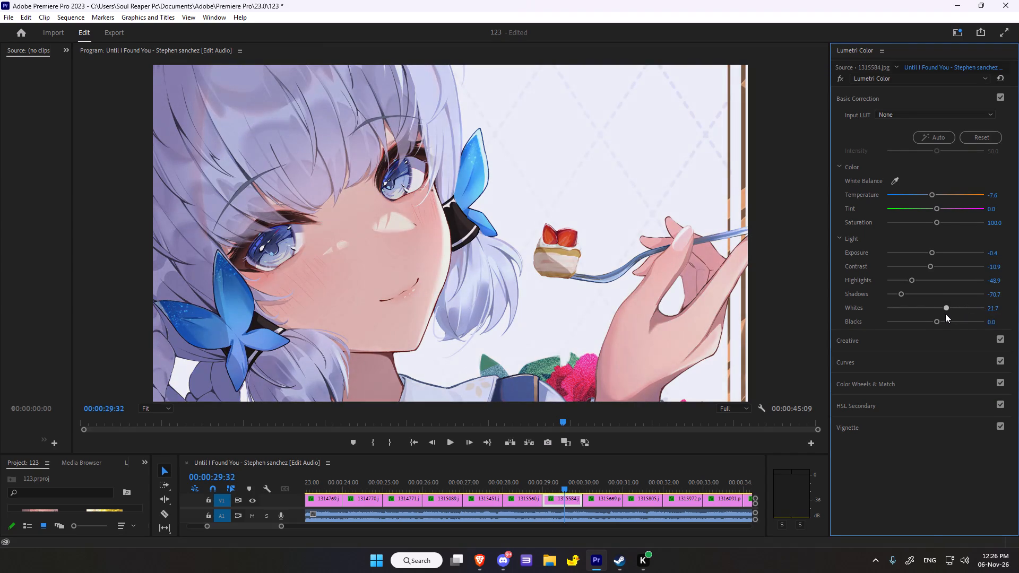
{"action": "left_click_drag", "start_coordinate": [945, 314], "coordinate": [946, 314]}
{"action": "left_click_drag", "start_coordinate": [934, 319], "coordinate": [850, 324]}
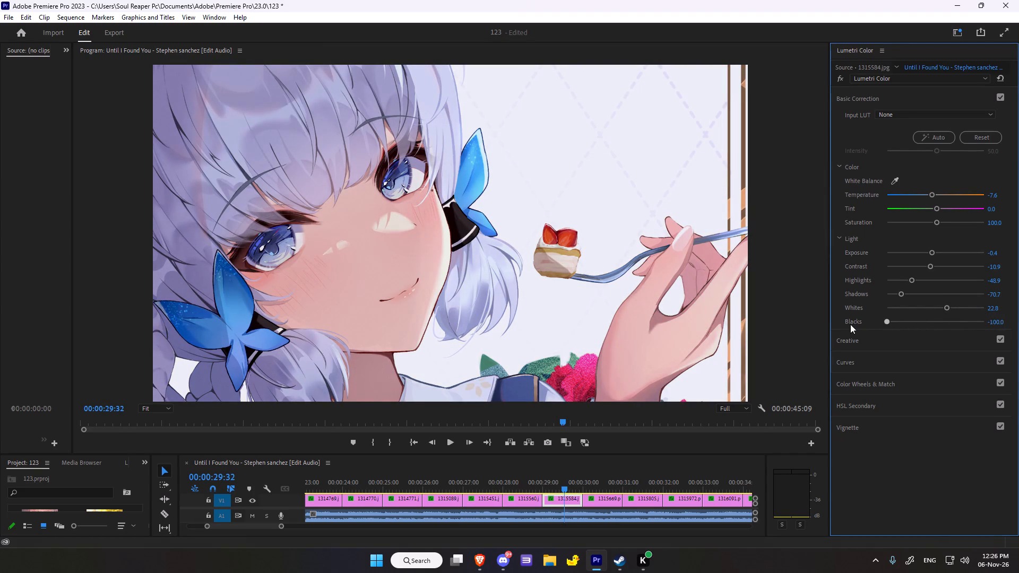
{"action": "left_click_drag", "start_coordinate": [850, 324], "coordinate": [829, 323]}
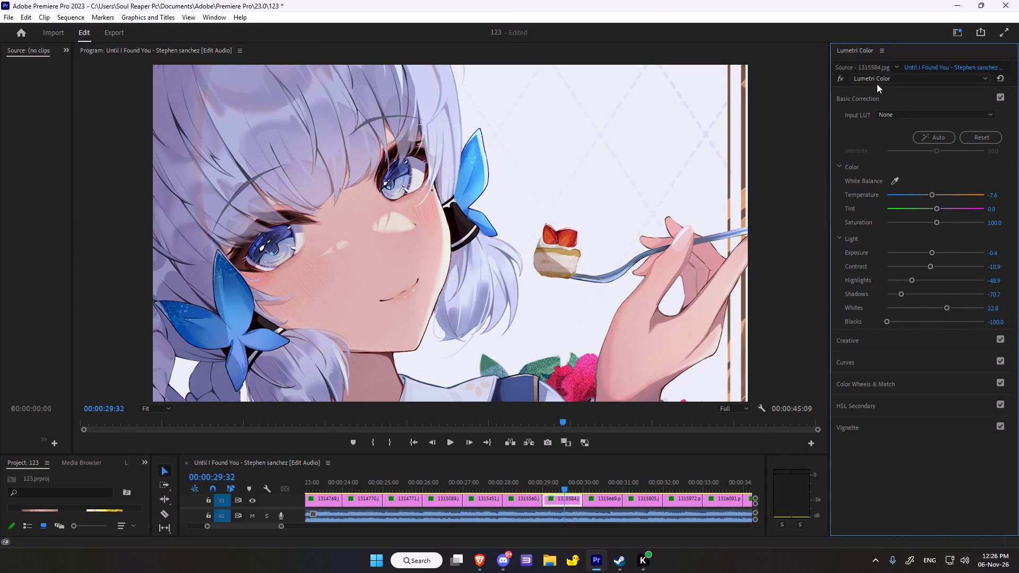
Toggle the Lumetri Color effect on 1315584.jpg off and on to compare the new grade with the original.
{"action": "left_click", "coordinate": [836, 81]}
{"action": "left_click", "coordinate": [836, 81]}
{"action": "double_click", "coordinate": [836, 81]}
In the Creative adjustments for 1315584.jpg, set Sharpen to 53.3, Vibrance to 22.8 and Saturation to 97.8.
{"action": "scroll", "coordinate": [834, 418], "scroll_direction": "down", "scroll_amount": 2}
{"action": "left_click", "coordinate": [862, 344]}
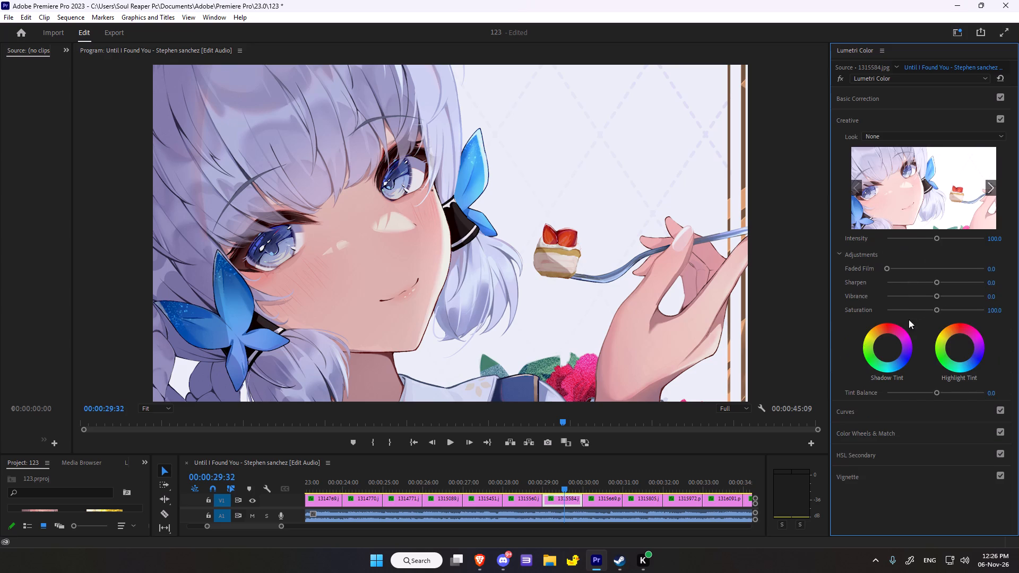
{"action": "left_click_drag", "start_coordinate": [937, 282], "coordinate": [987, 276]}
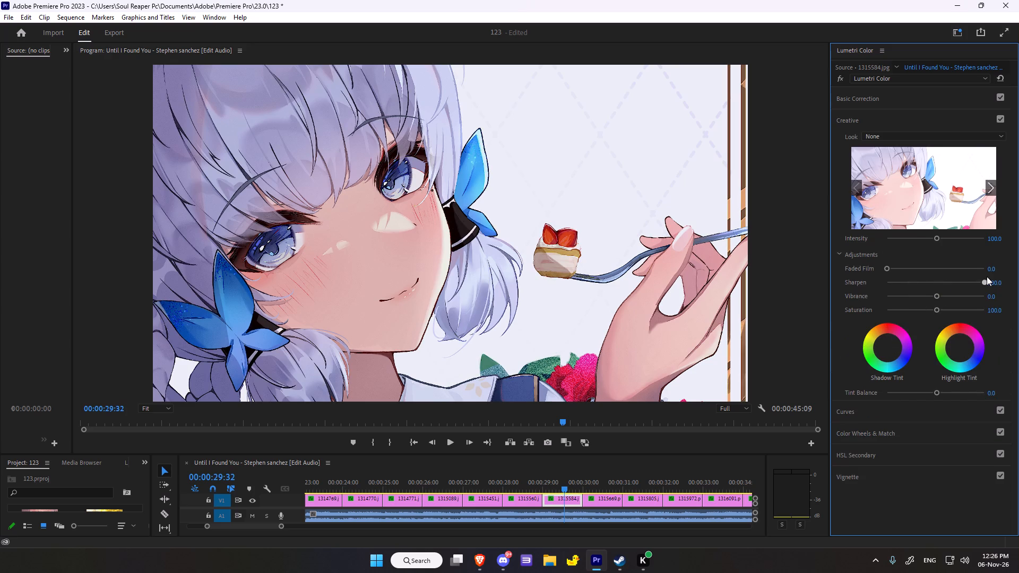
{"action": "left_click_drag", "start_coordinate": [987, 276], "coordinate": [1018, 265]}
{"action": "left_click_drag", "start_coordinate": [936, 296], "coordinate": [932, 297]}
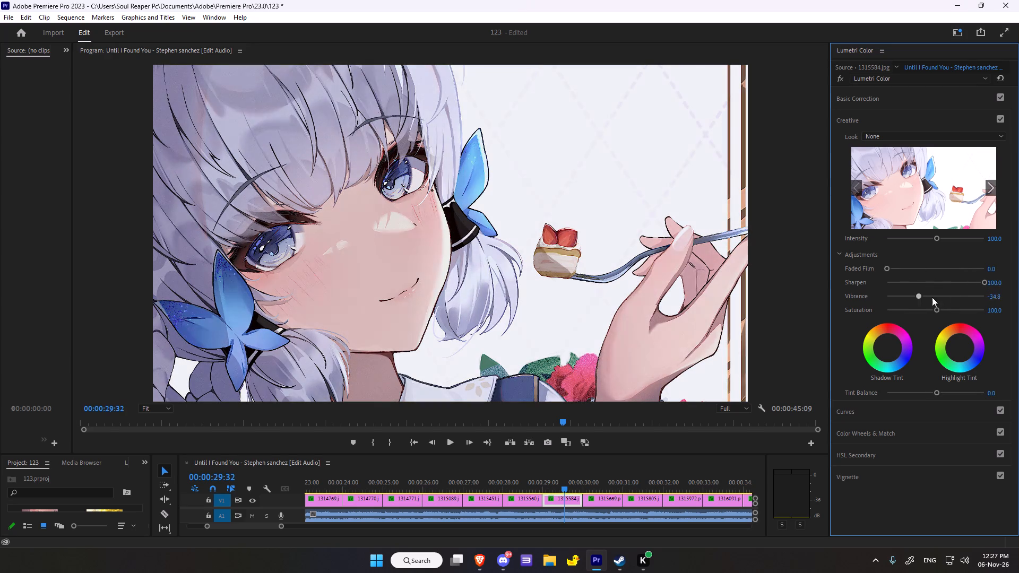
{"action": "left_click_drag", "start_coordinate": [932, 297], "coordinate": [946, 296]}
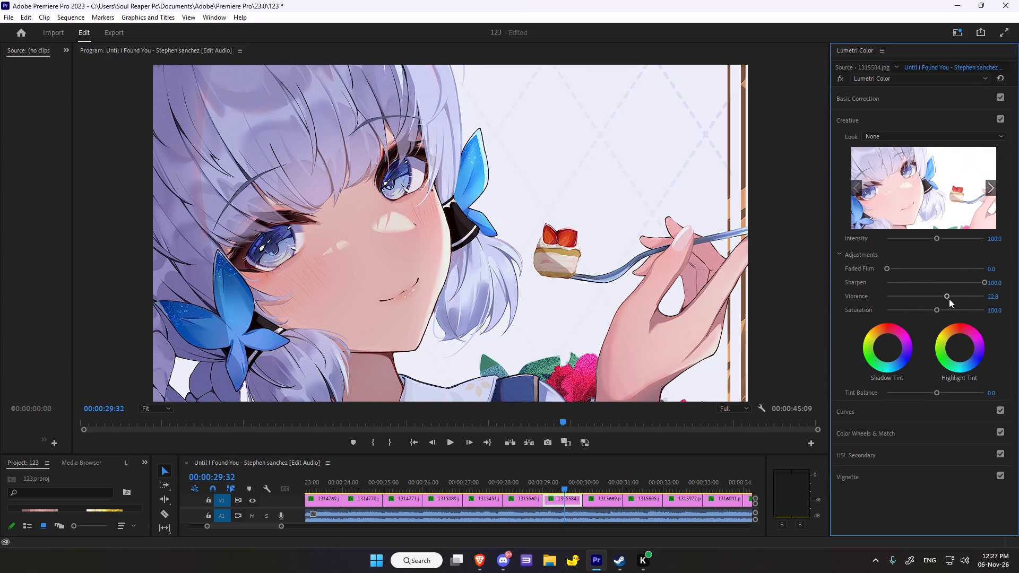
{"action": "left_click", "coordinate": [936, 310]}
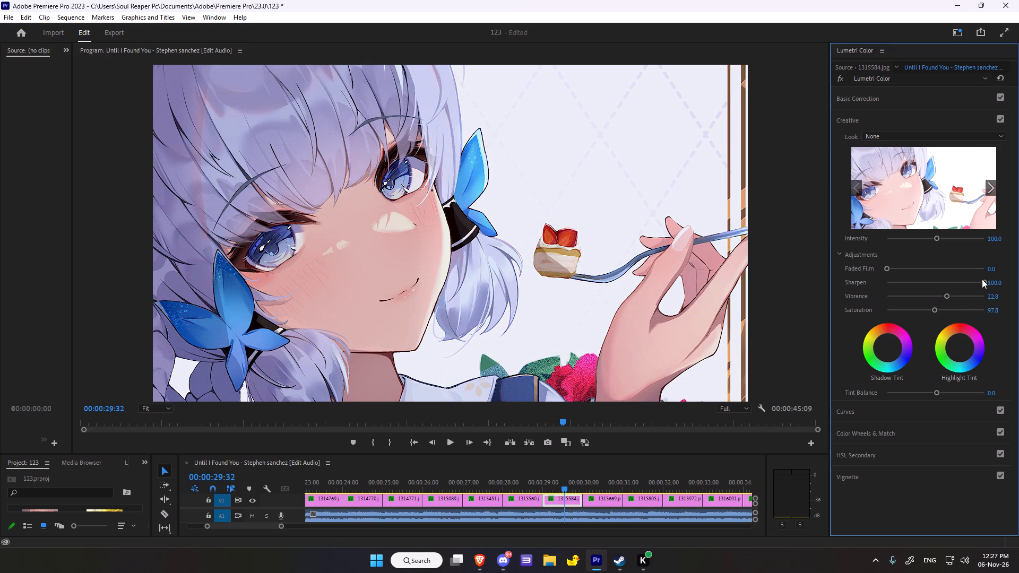
{"action": "left_click_drag", "start_coordinate": [977, 280], "coordinate": [961, 286]}
Shift the Shadow Tint slightly toward yellow-orange and the Highlight Tint slightly toward magenta.
{"action": "scroll", "coordinate": [954, 280], "scroll_direction": "down", "scroll_amount": 2}
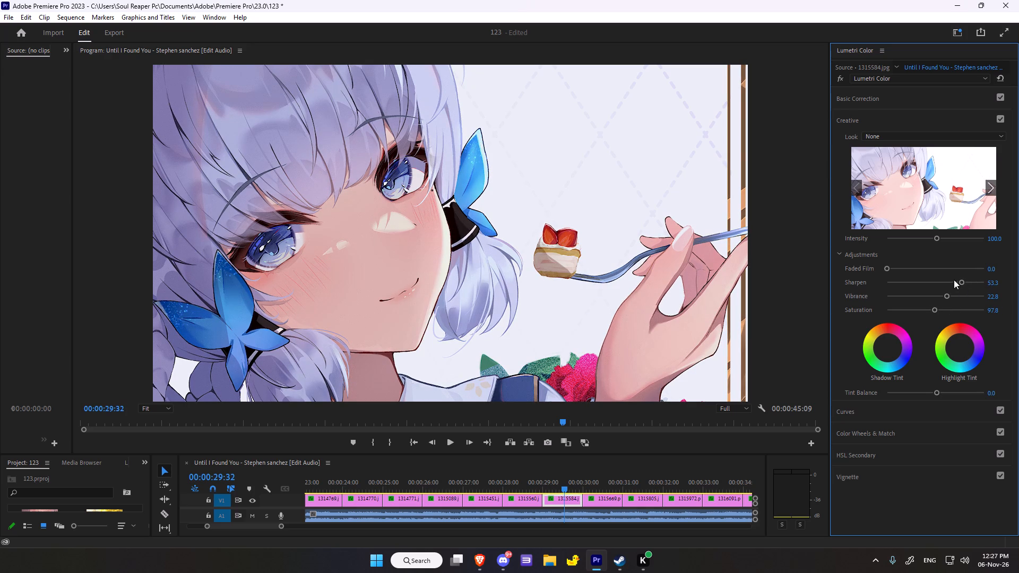
{"action": "scroll", "coordinate": [954, 280], "scroll_direction": "down", "scroll_amount": 3}
{"action": "left_click_drag", "start_coordinate": [888, 348], "coordinate": [903, 342]}
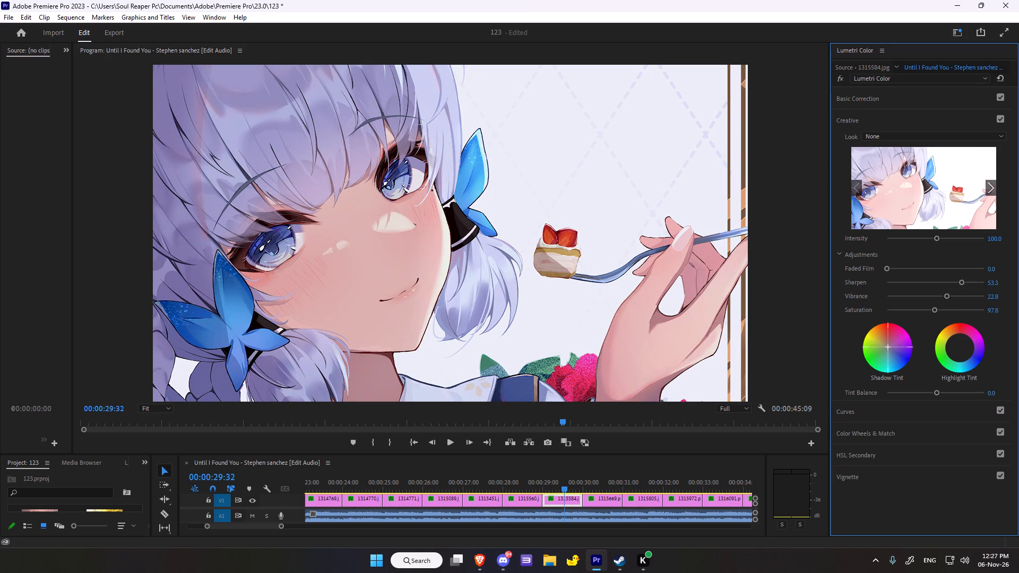
{"action": "left_click_drag", "start_coordinate": [903, 342], "coordinate": [633, 241]}
{"action": "left_click_drag", "start_coordinate": [633, 241], "coordinate": [609, 242]}
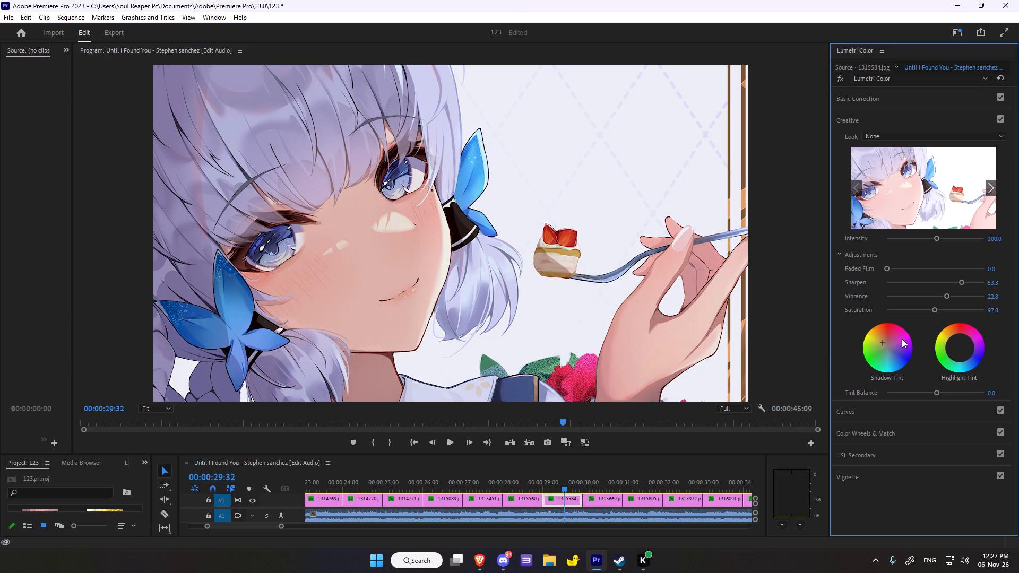
{"action": "left_click_drag", "start_coordinate": [961, 346], "coordinate": [873, 313]}
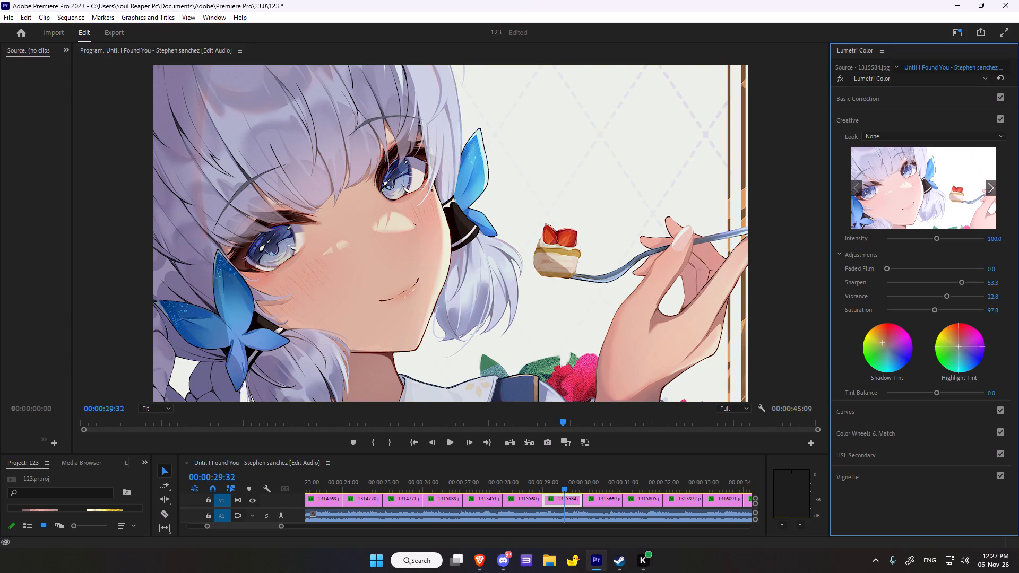
{"action": "left_click_drag", "start_coordinate": [873, 313], "coordinate": [983, 346]}
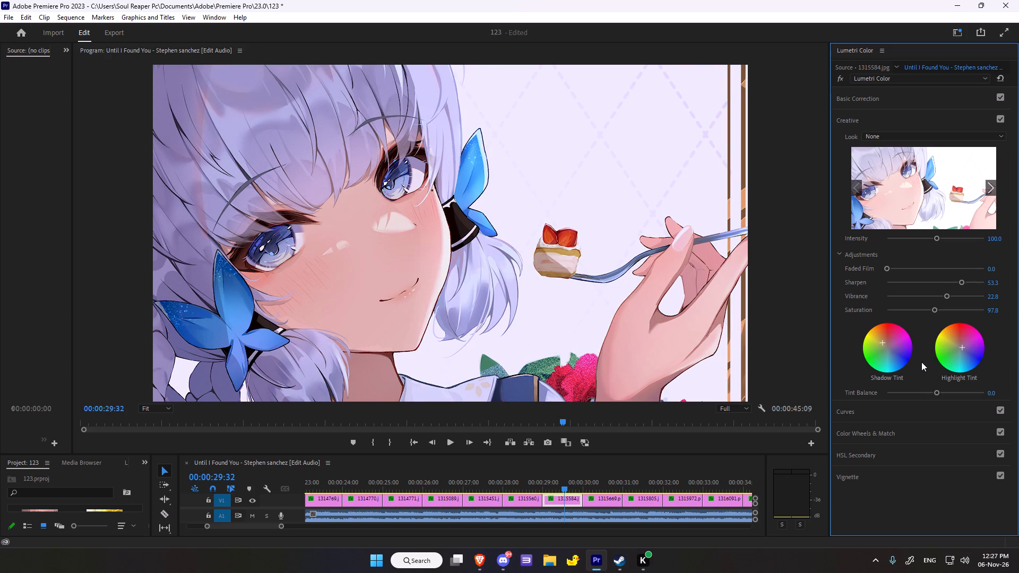
Add a midpoint to the master RGB curve of 1315584.jpg and pull it slightly below the diagonal.
{"action": "scroll", "coordinate": [890, 440], "scroll_direction": "down", "scroll_amount": 4}
{"action": "left_click", "coordinate": [883, 414]}
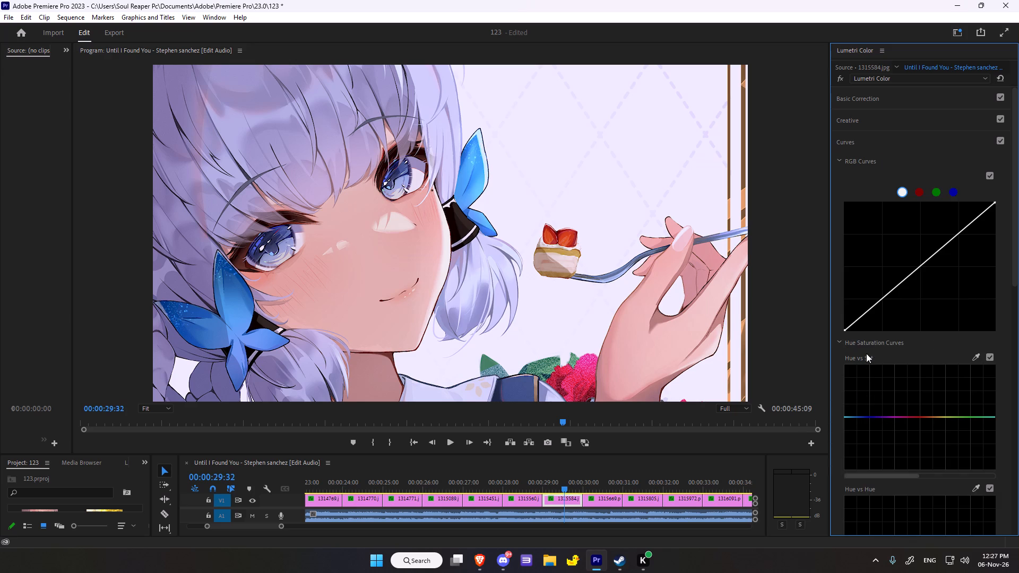
{"action": "left_click", "coordinate": [920, 268]}
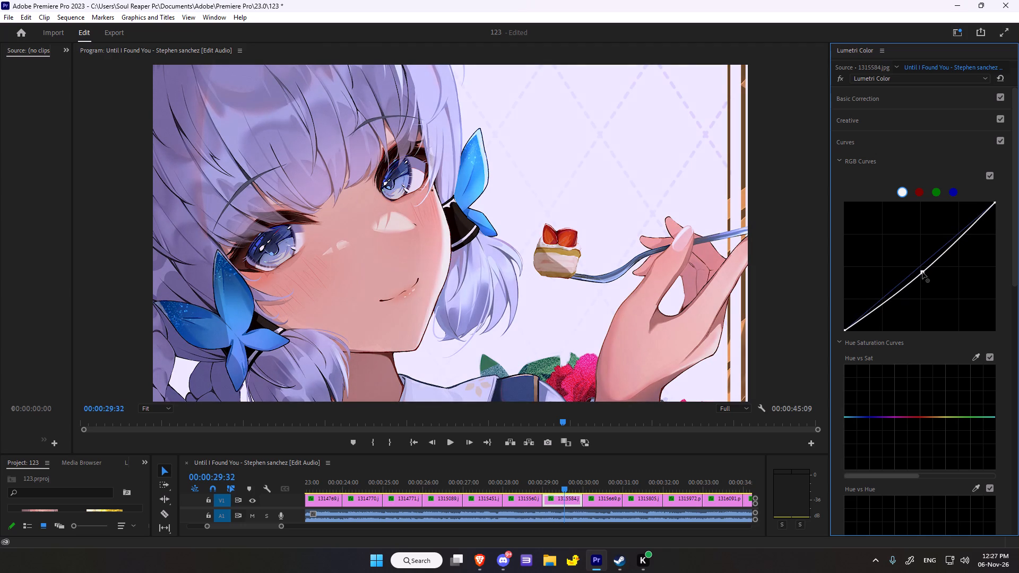
Add a point just above the middle of the blue channel's RGB curve and lower it slightly.
{"action": "left_click", "coordinate": [953, 188]}
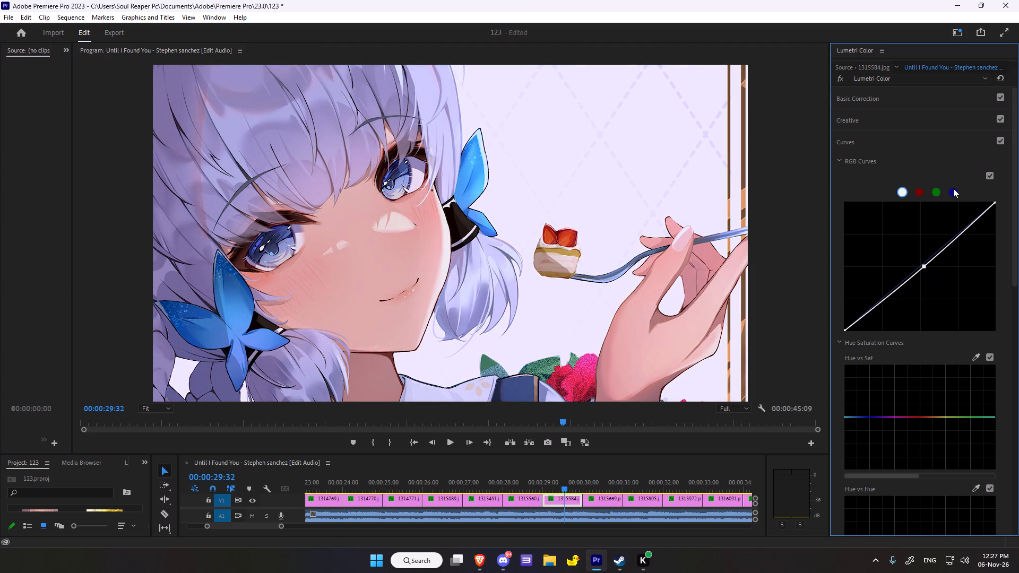
{"action": "left_click", "coordinate": [954, 193]}
{"action": "left_click", "coordinate": [935, 256]}
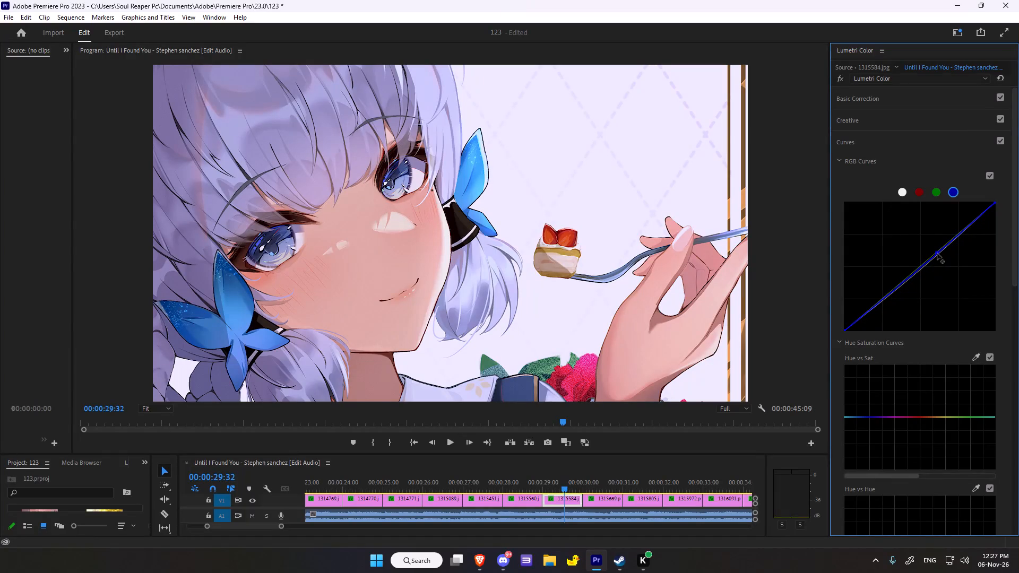
Sample the strawberry's red for the Hue vs Sat curve, raise its saturation point slightly, and compare with the curve off.
{"action": "scroll", "coordinate": [923, 224], "scroll_direction": "down", "scroll_amount": 4}
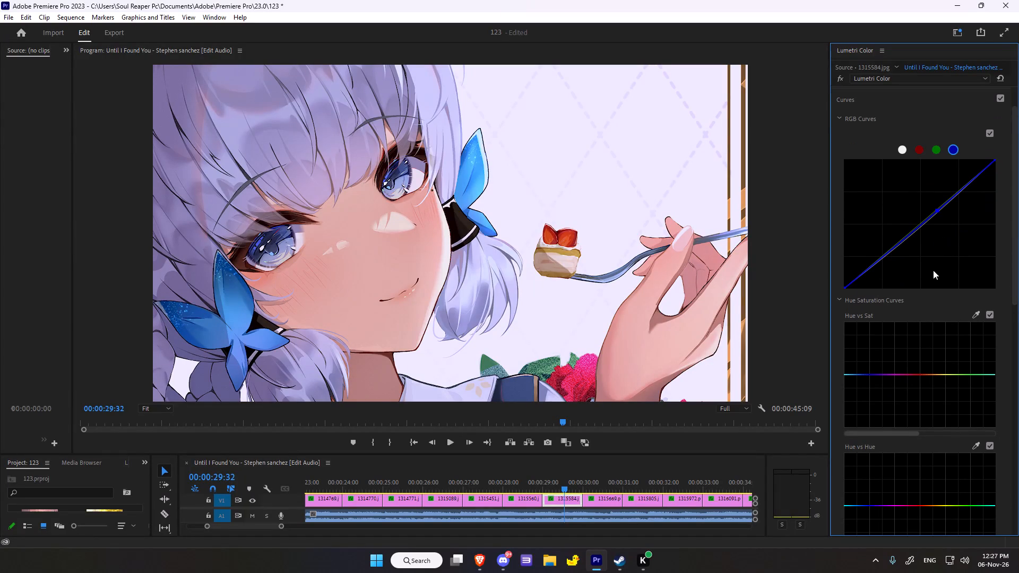
{"action": "scroll", "coordinate": [924, 228], "scroll_direction": "down", "scroll_amount": 6}
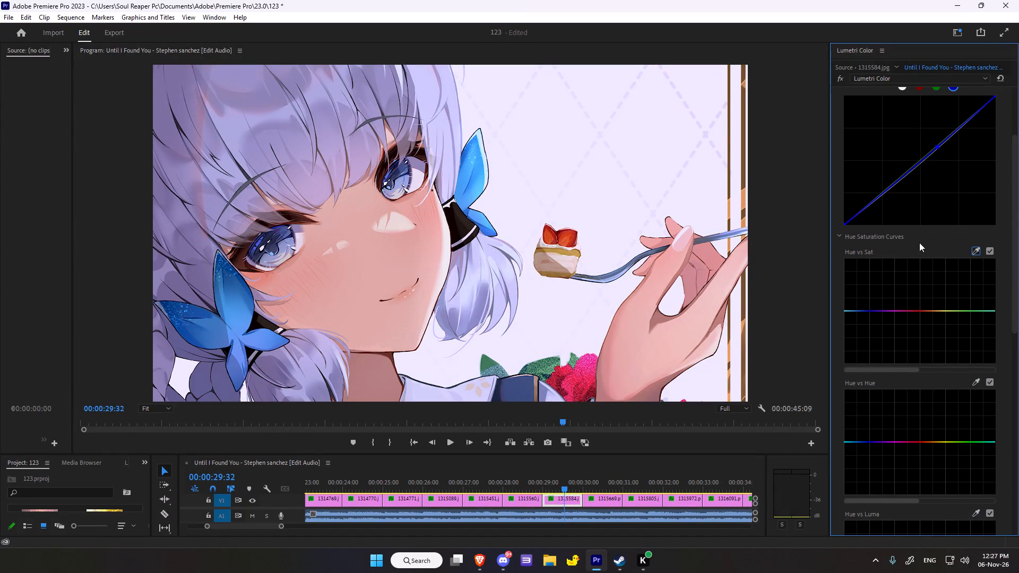
{"action": "left_click", "coordinate": [975, 250]}
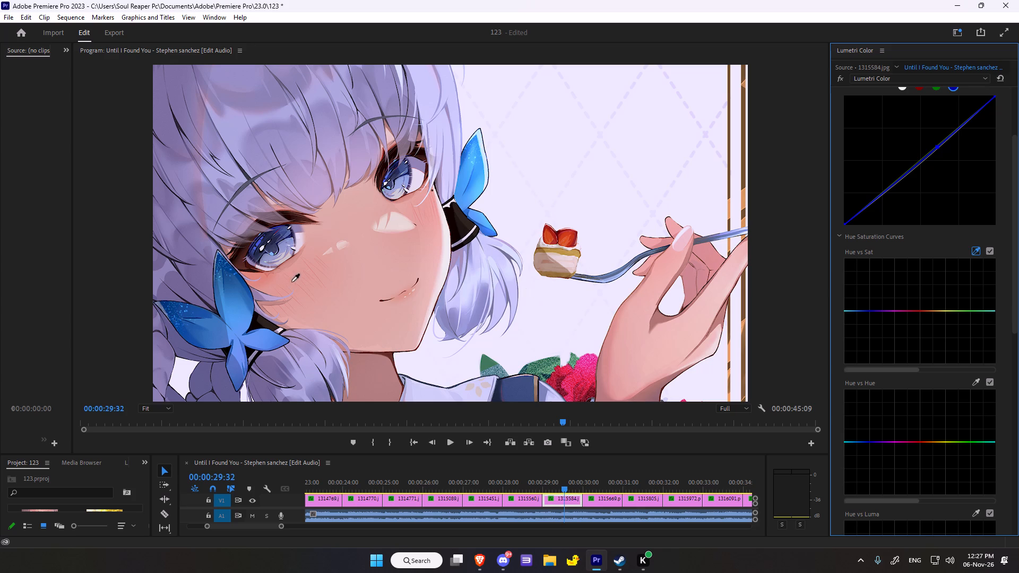
{"action": "left_click", "coordinate": [569, 239]}
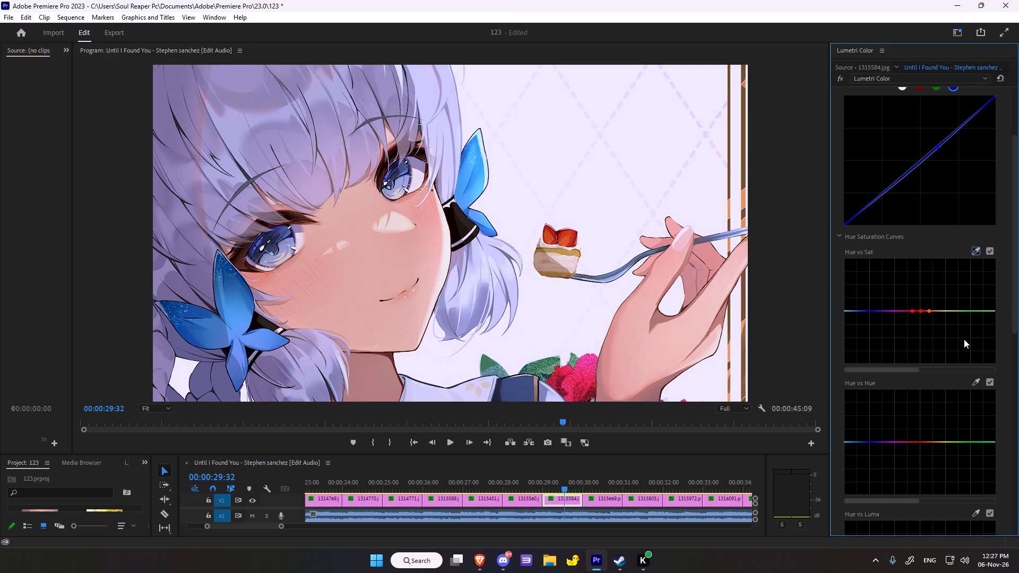
{"action": "left_click", "coordinate": [921, 312]}
{"action": "left_click", "coordinate": [989, 248]}
{"action": "left_click", "coordinate": [989, 248]}
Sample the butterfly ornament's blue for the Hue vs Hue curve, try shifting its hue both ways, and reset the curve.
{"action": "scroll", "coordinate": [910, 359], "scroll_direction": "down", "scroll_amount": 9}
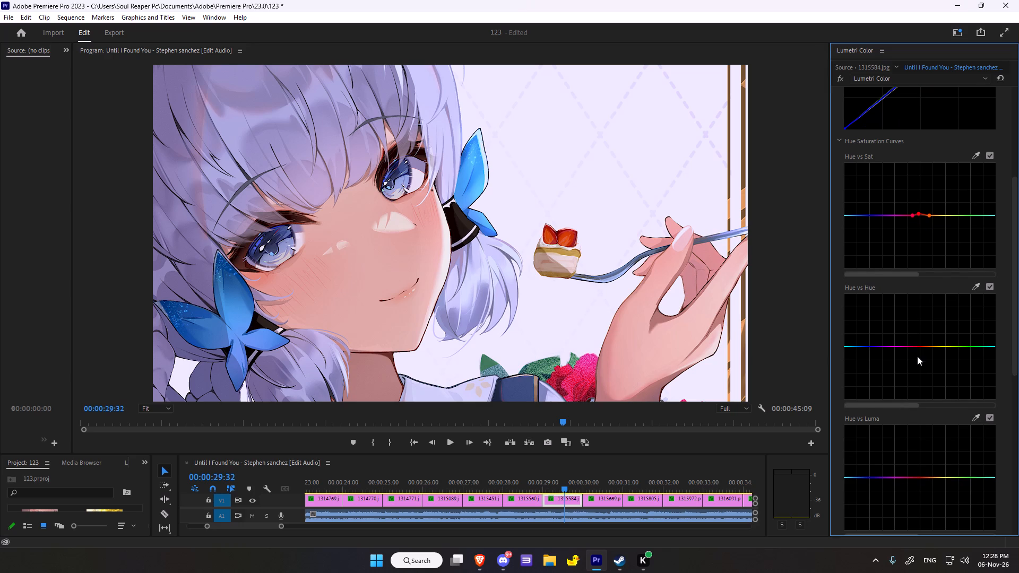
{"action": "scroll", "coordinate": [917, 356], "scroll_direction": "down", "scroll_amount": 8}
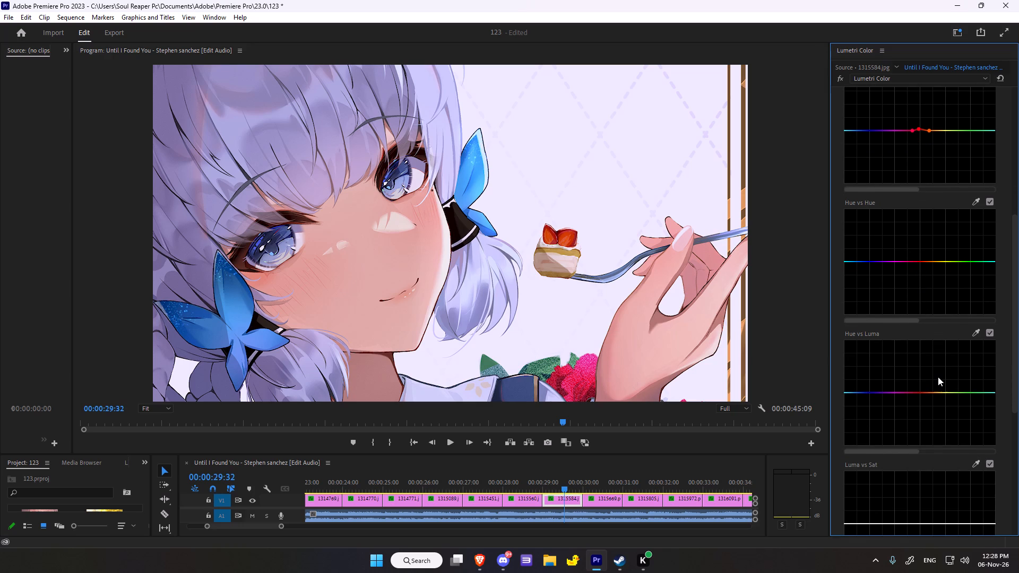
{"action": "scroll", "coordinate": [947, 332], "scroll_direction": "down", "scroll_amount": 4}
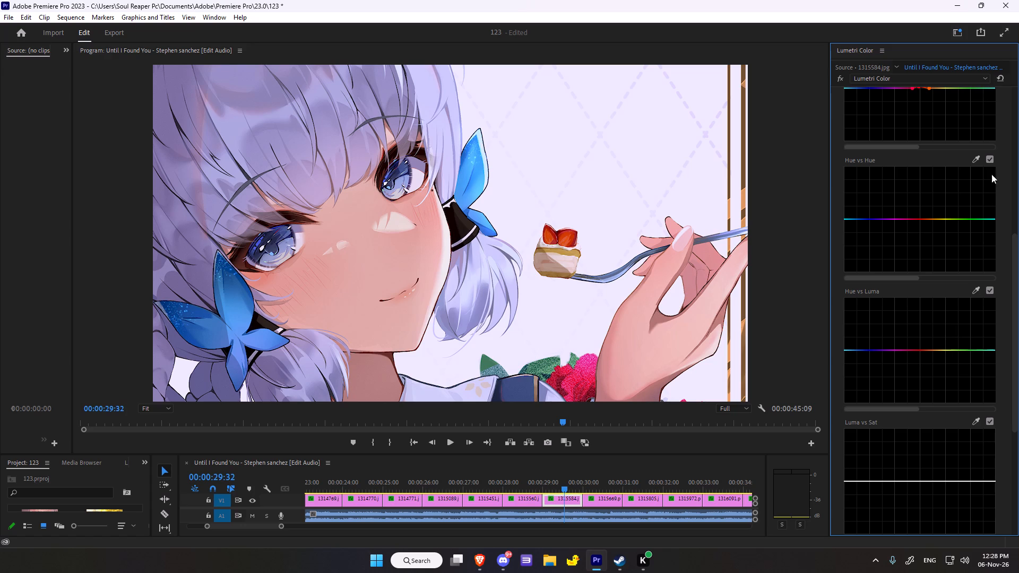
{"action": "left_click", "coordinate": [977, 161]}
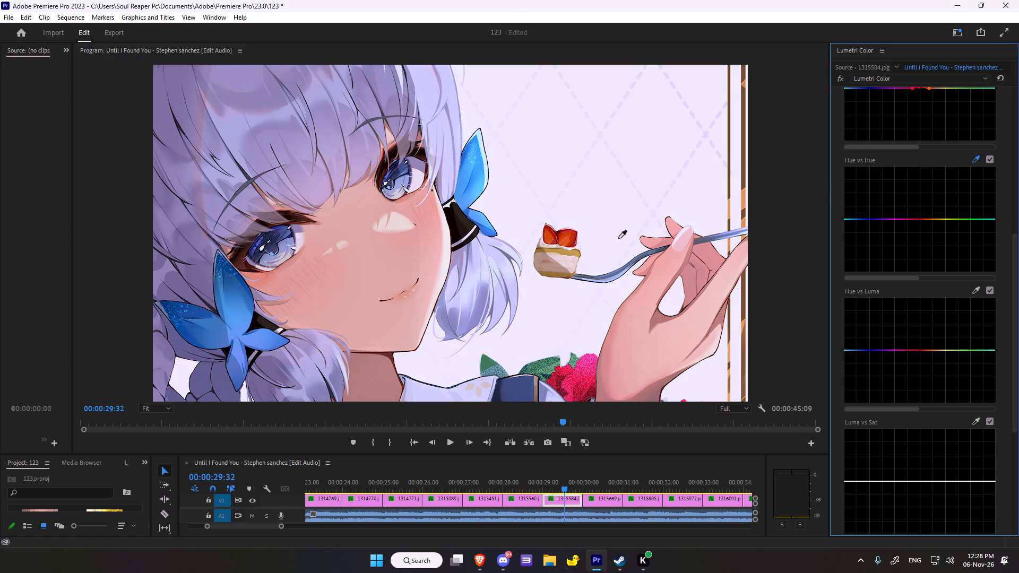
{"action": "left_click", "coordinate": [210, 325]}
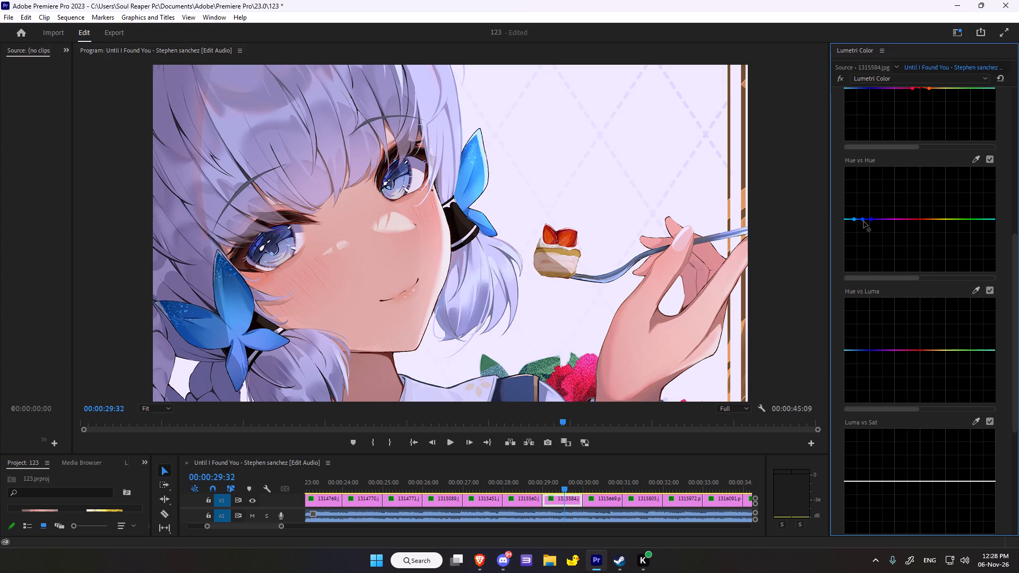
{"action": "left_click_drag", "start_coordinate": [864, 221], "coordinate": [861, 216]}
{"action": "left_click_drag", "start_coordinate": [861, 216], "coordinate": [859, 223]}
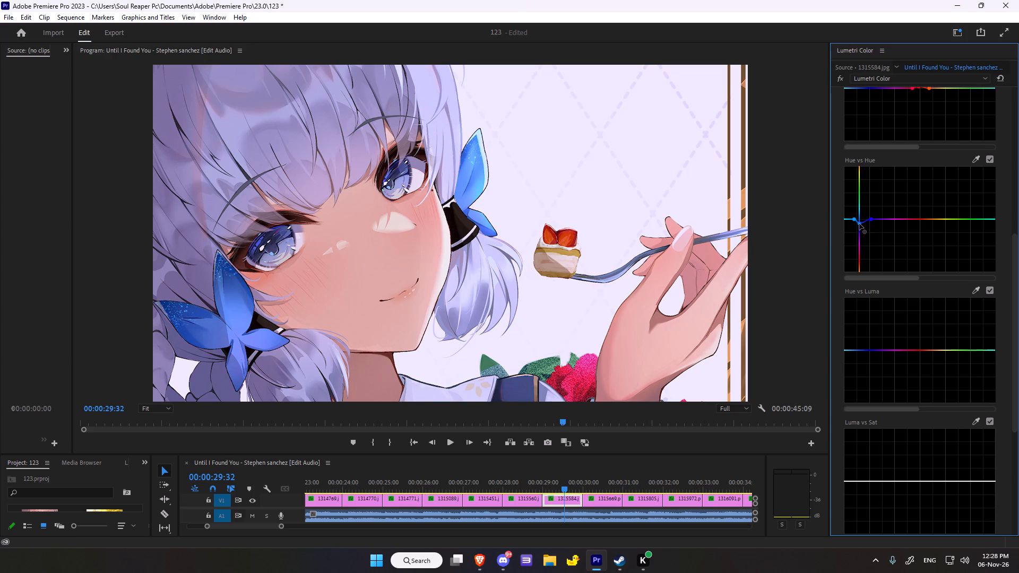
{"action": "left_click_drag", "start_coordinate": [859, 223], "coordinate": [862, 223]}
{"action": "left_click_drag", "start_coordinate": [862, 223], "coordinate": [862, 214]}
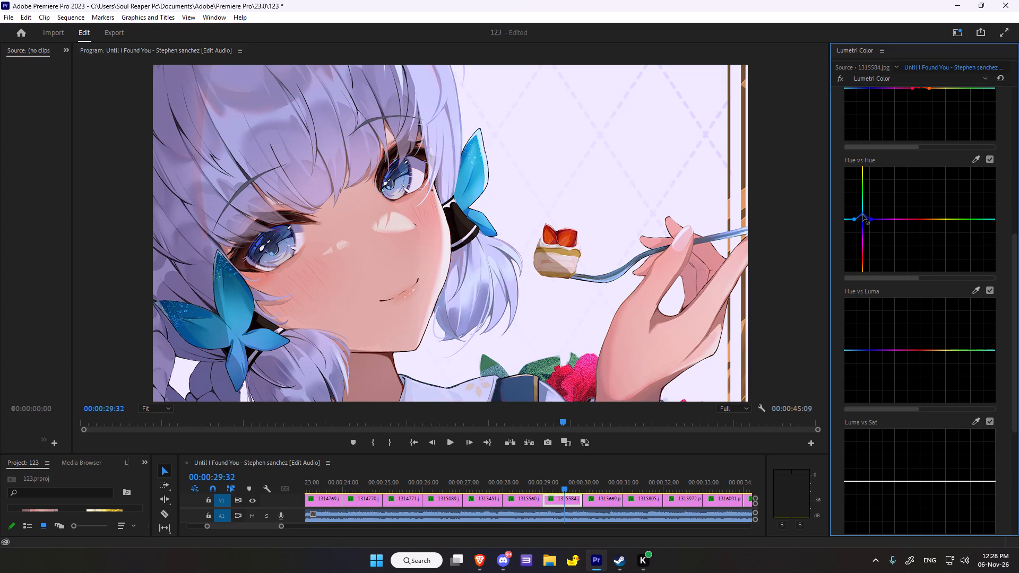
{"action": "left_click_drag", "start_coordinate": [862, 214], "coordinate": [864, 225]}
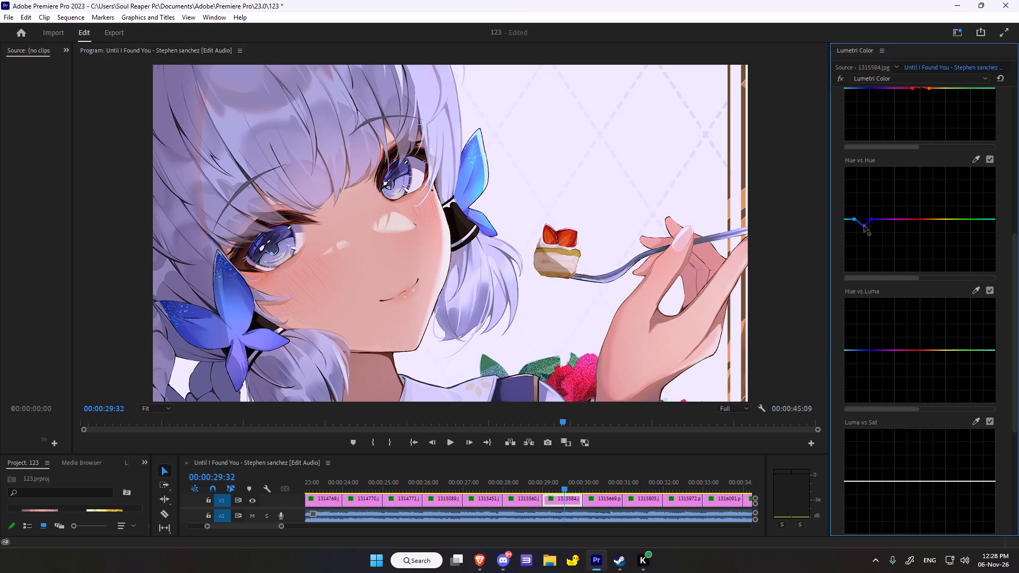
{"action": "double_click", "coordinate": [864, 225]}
Sample the lip and skin tone for the Hue vs Luma curve and raise its middle point slightly above the baseline.
{"action": "scroll", "coordinate": [954, 277], "scroll_direction": "down", "scroll_amount": 4}
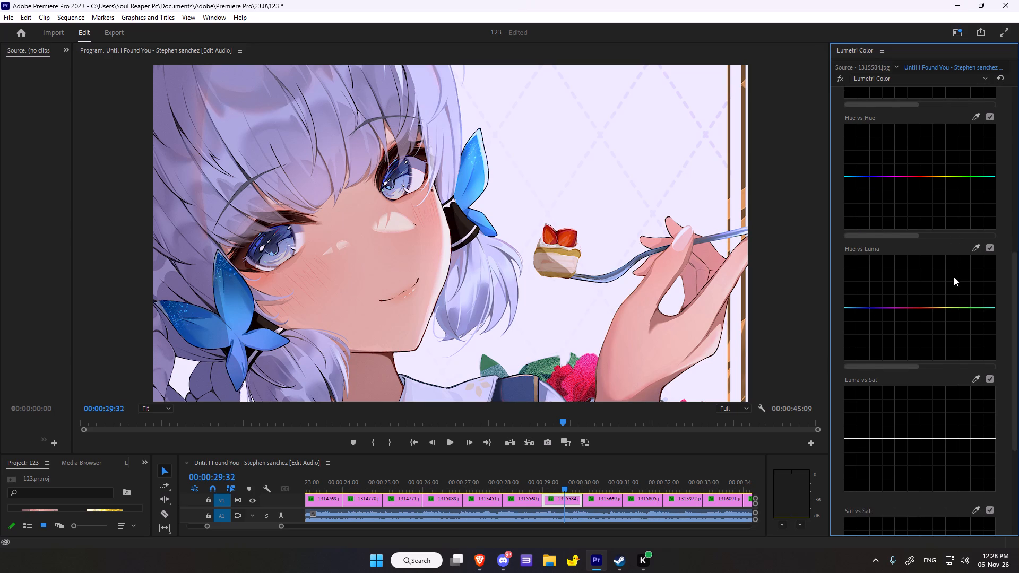
{"action": "left_click", "coordinate": [979, 246]}
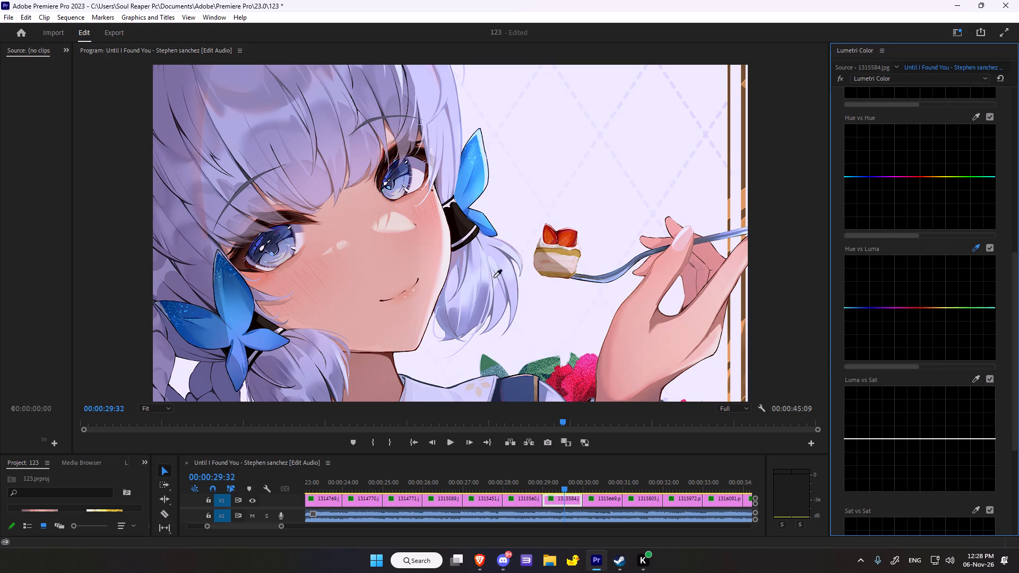
{"action": "left_click", "coordinate": [411, 289]}
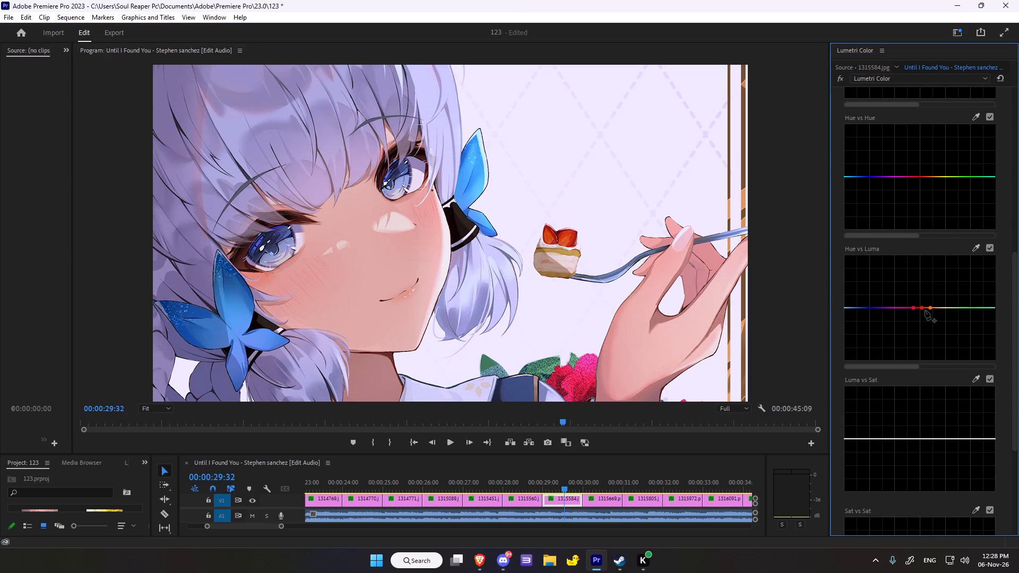
{"action": "left_click_drag", "start_coordinate": [922, 308], "coordinate": [918, 323]}
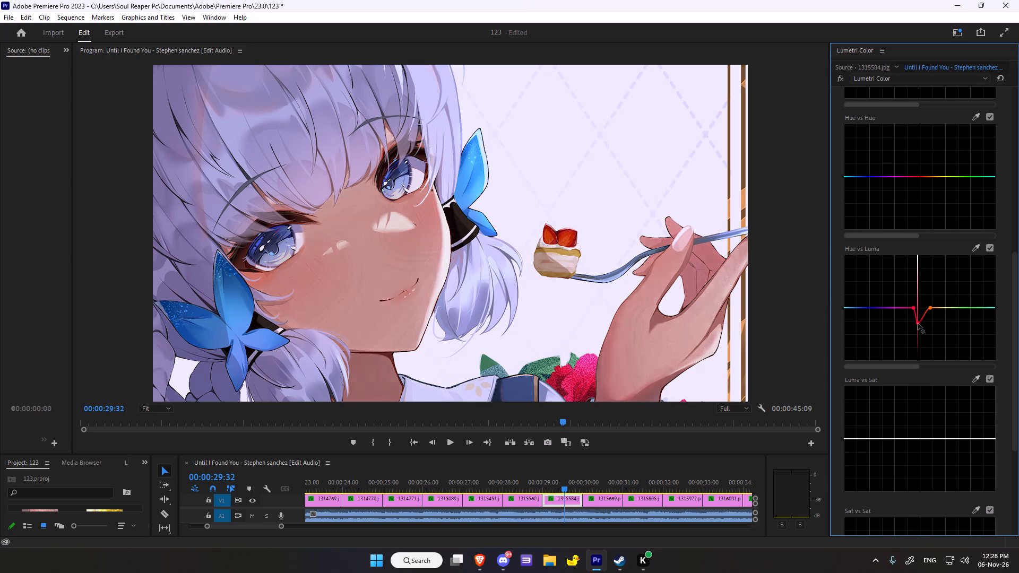
{"action": "left_click_drag", "start_coordinate": [918, 323], "coordinate": [920, 290]}
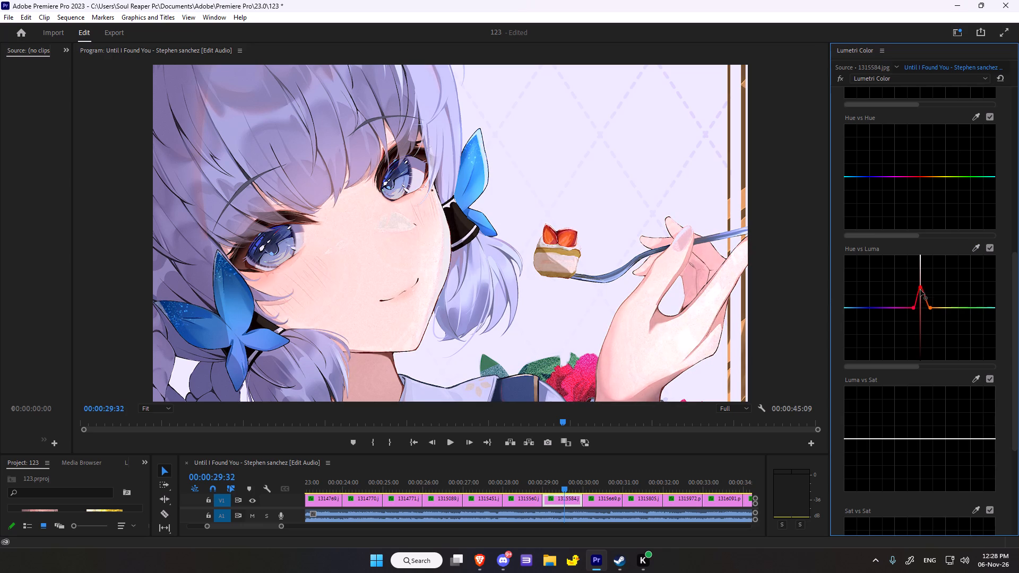
{"action": "left_click_drag", "start_coordinate": [920, 290], "coordinate": [923, 305]}
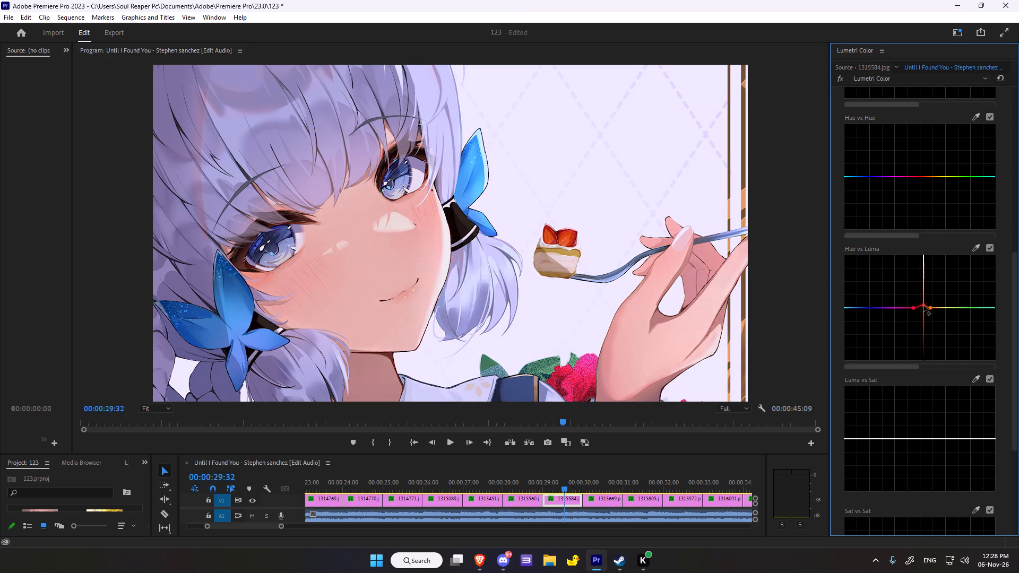
{"action": "left_click_drag", "start_coordinate": [923, 305], "coordinate": [920, 294]}
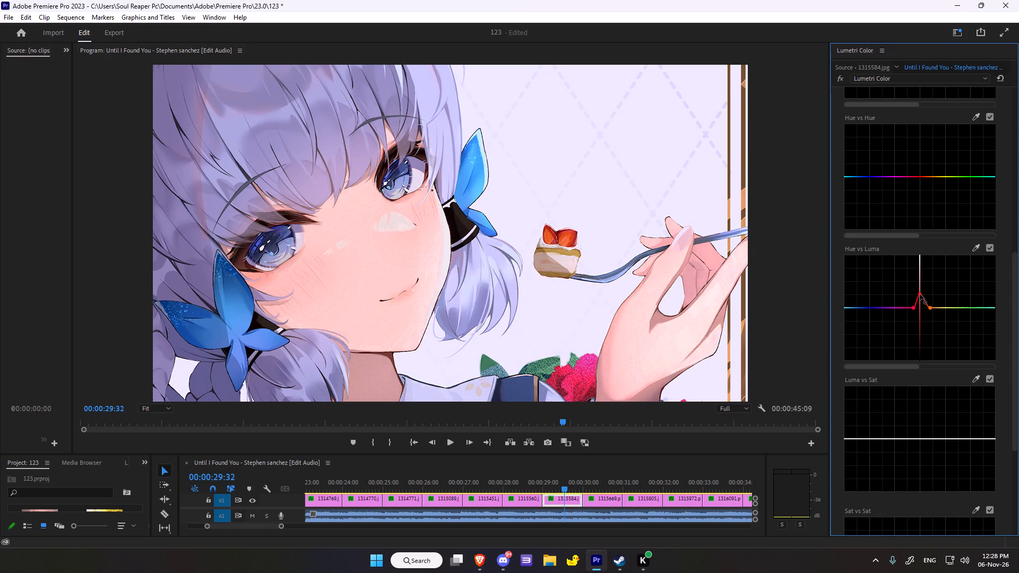
{"action": "left_click_drag", "start_coordinate": [920, 294], "coordinate": [920, 293]}
{"action": "left_click_drag", "start_coordinate": [920, 293], "coordinate": [926, 373]}
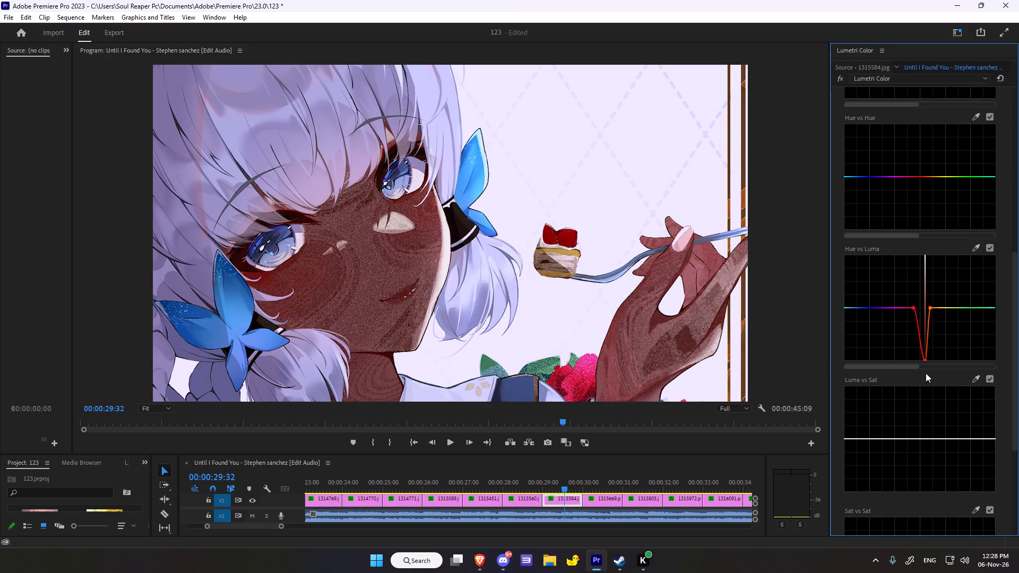
{"action": "left_click_drag", "start_coordinate": [926, 373], "coordinate": [920, 306]}
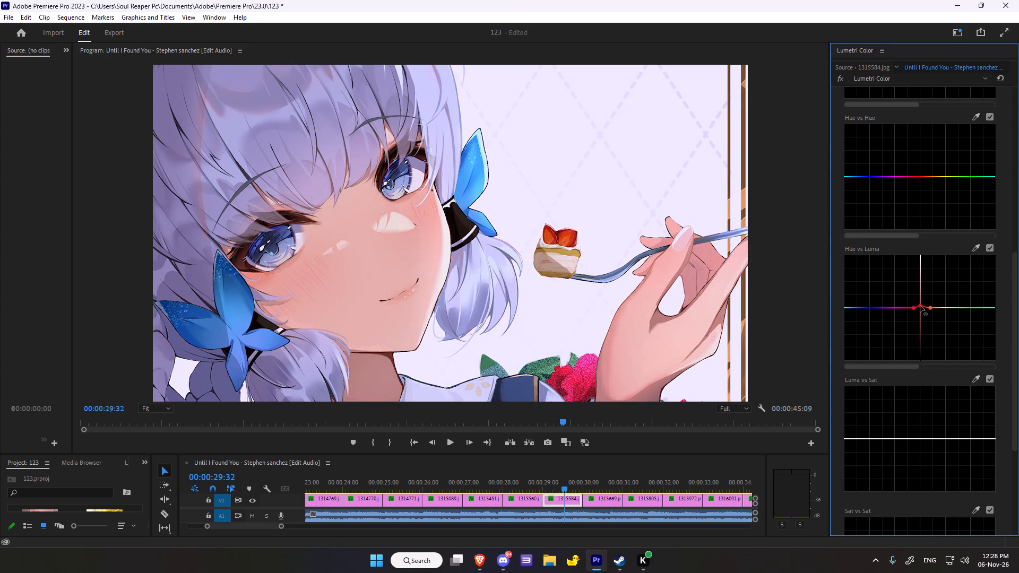
{"action": "left_click_drag", "start_coordinate": [920, 306], "coordinate": [922, 302]}
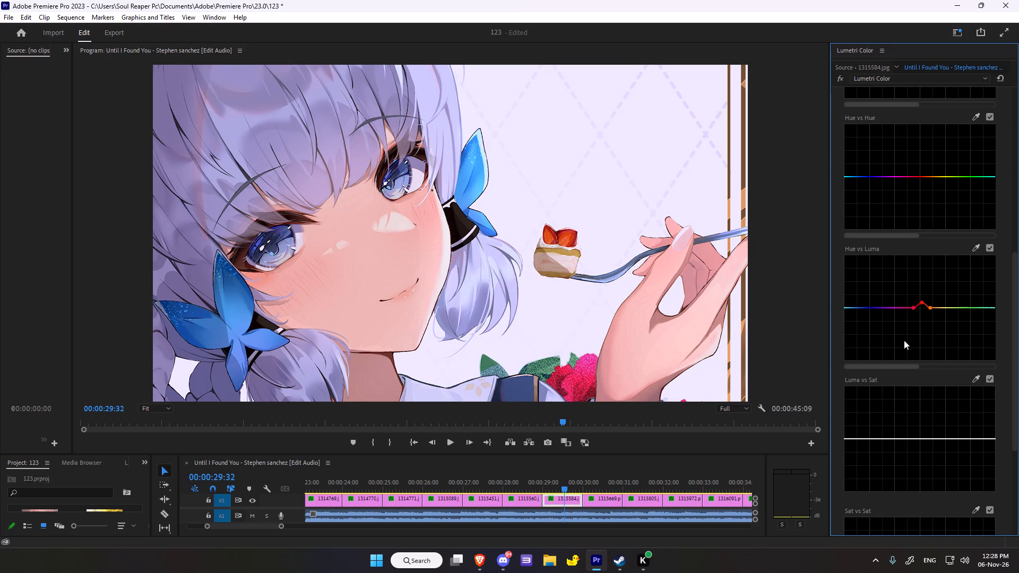
Compare the image with the Hue vs Luma curve off and on, leaving the curve enabled.
{"action": "left_click", "coordinate": [990, 248]}
{"action": "left_click", "coordinate": [990, 248]}
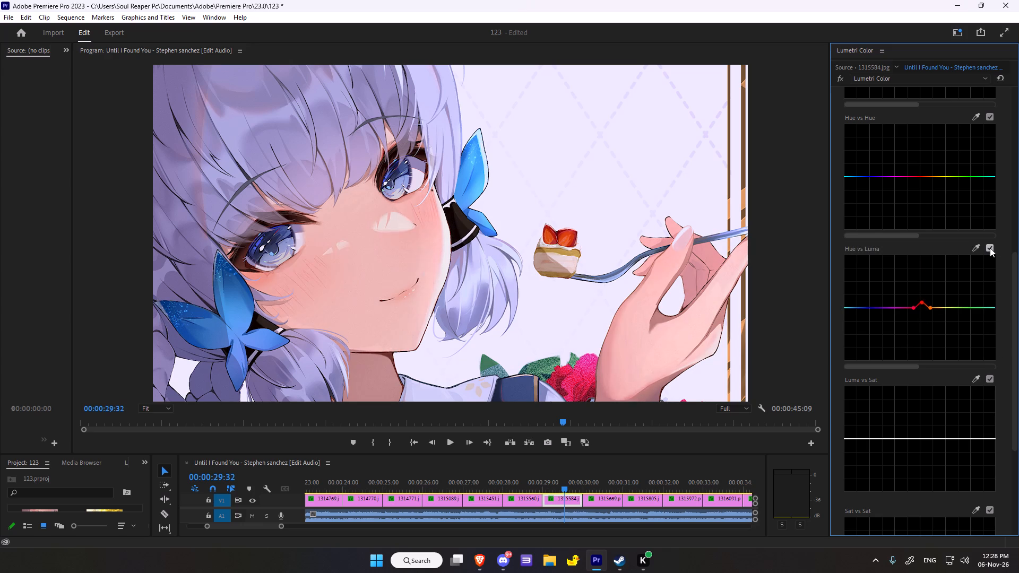
{"action": "triple_click", "coordinate": [990, 248]}
{"action": "left_click", "coordinate": [990, 248]}
{"action": "double_click", "coordinate": [990, 248]}
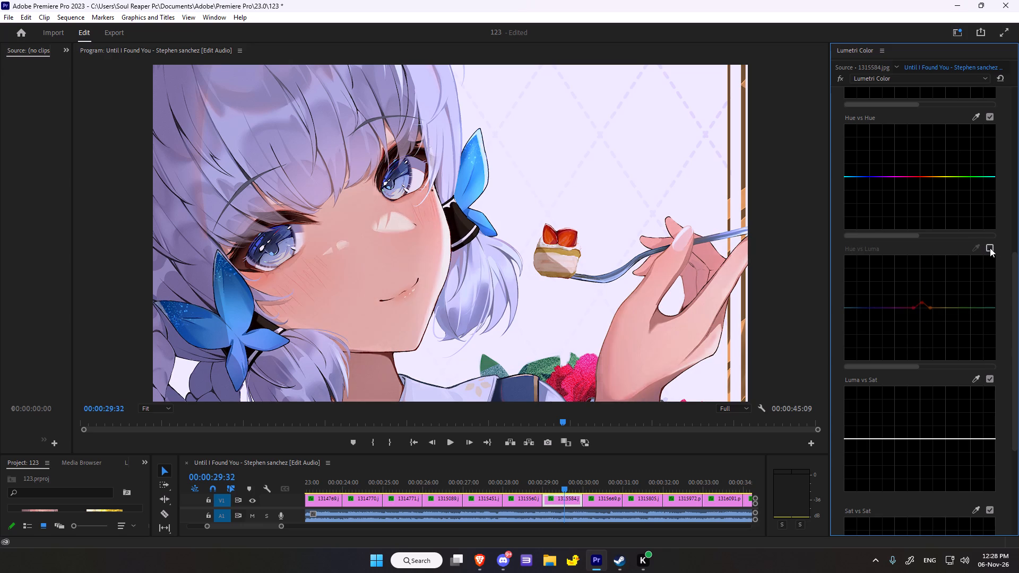
{"action": "double_click", "coordinate": [990, 248]}
{"action": "triple_click", "coordinate": [990, 248]}
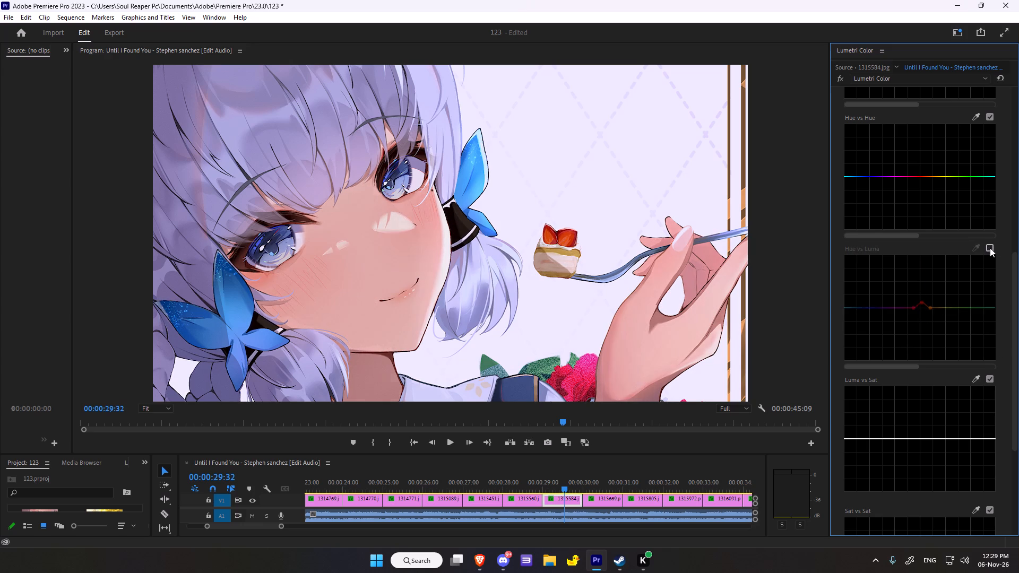
{"action": "left_click", "coordinate": [990, 248]}
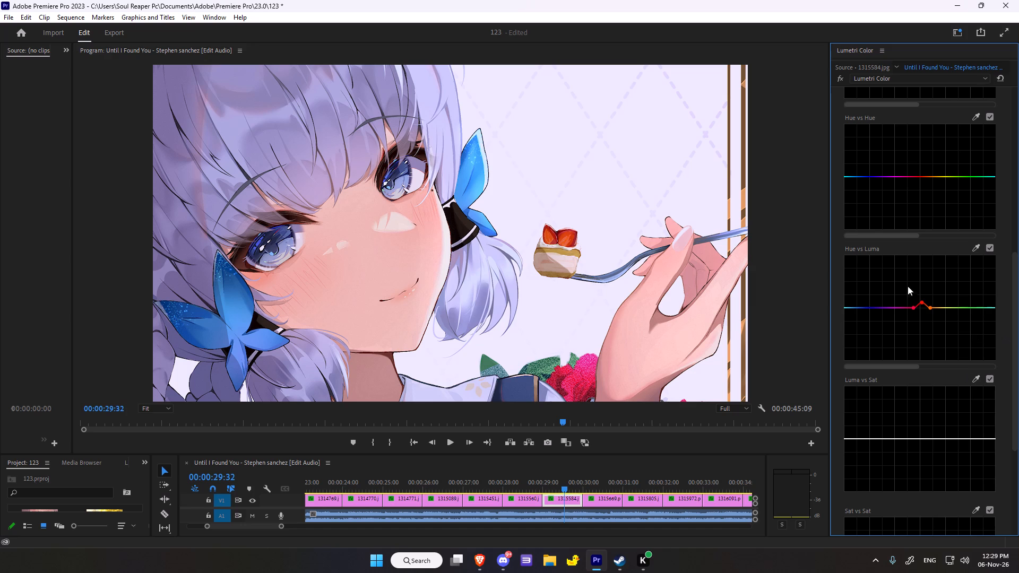
Compare 1315584.jpg with and without the whole Lumetri Color effect, leaving the effect enabled.
{"action": "scroll", "coordinate": [928, 305], "scroll_direction": "down", "scroll_amount": 1}
{"action": "left_click", "coordinate": [840, 74]}
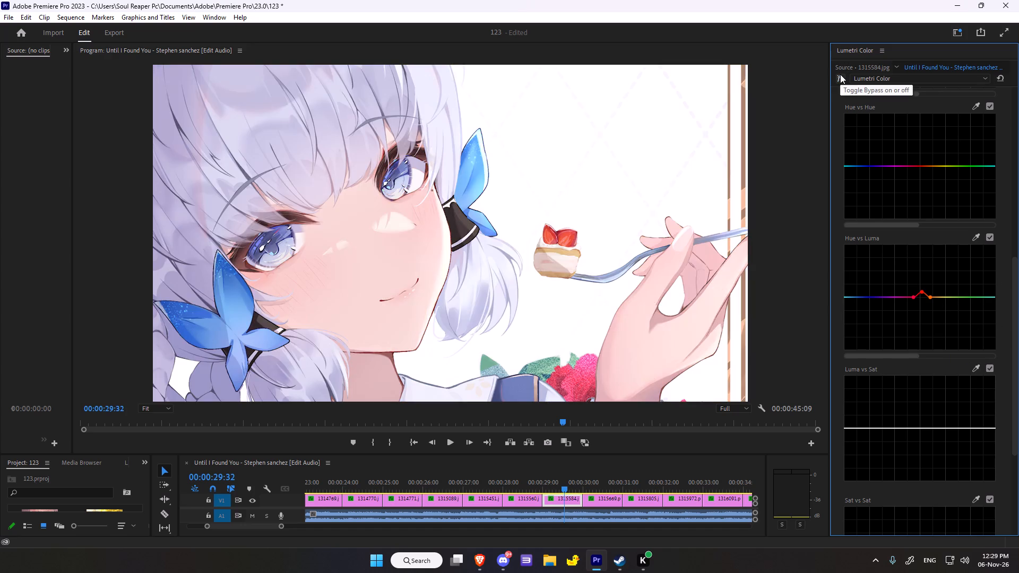
{"action": "double_click", "coordinate": [840, 74]}
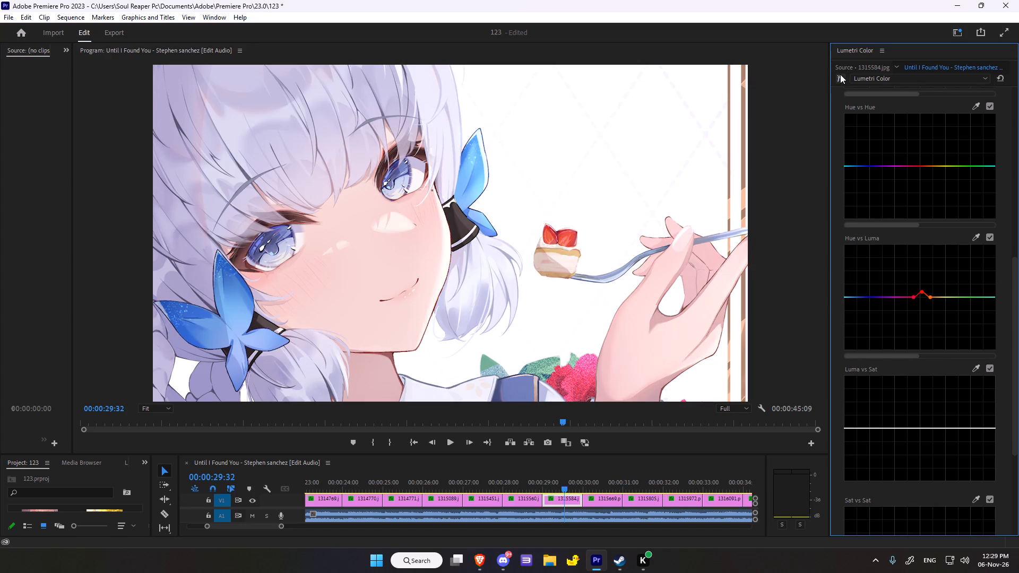
{"action": "left_click", "coordinate": [840, 74]}
{"action": "left_click", "coordinate": [840, 74]}
{"action": "left_click", "coordinate": [840, 74]}
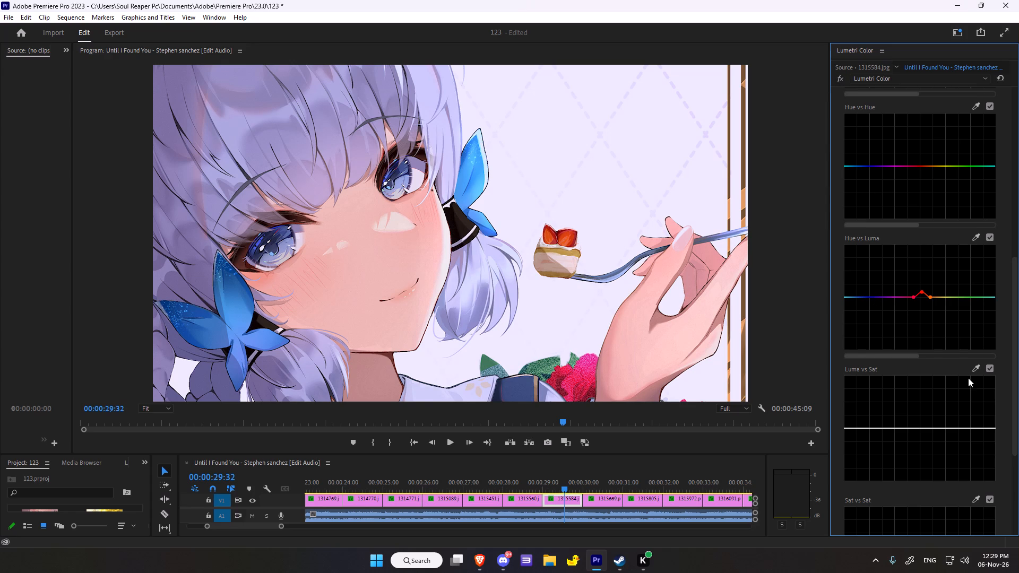
Sample the pink-red rose for the Luma vs Sat curve and raise its middle point moderately above the baseline.
{"action": "scroll", "coordinate": [982, 367], "scroll_direction": "down", "scroll_amount": 1}
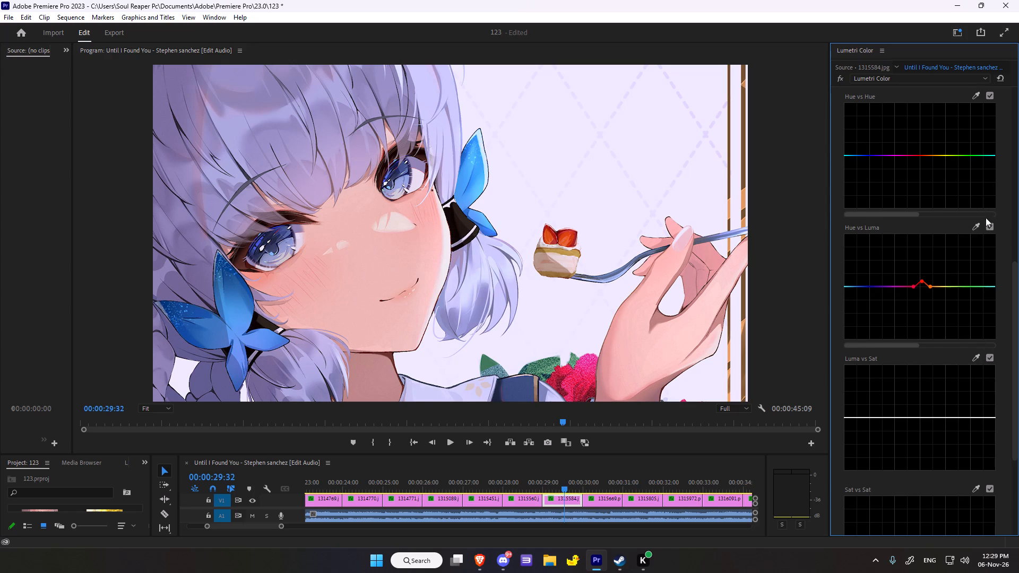
{"action": "double_click", "coordinate": [979, 351]}
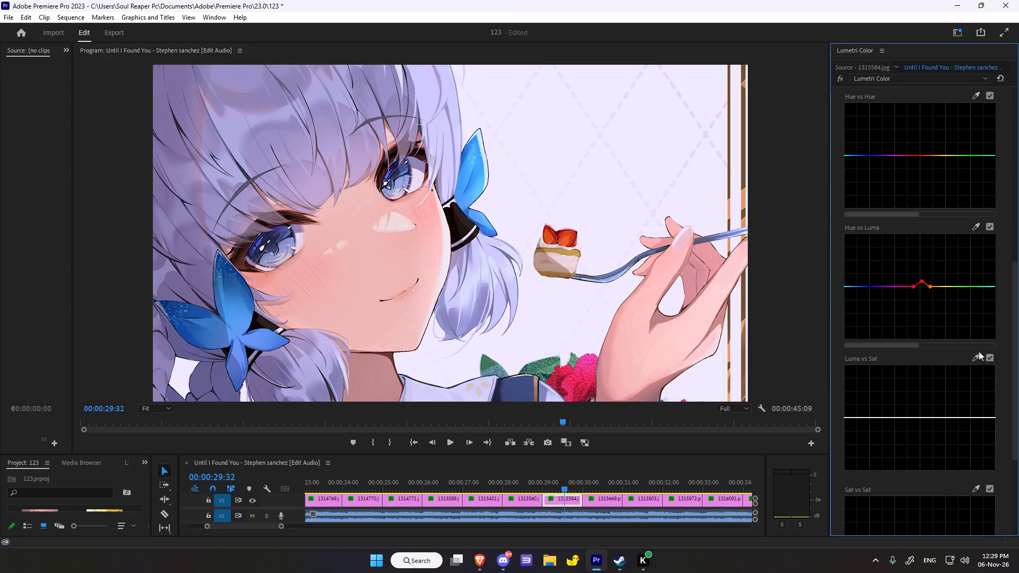
{"action": "left_click", "coordinate": [974, 357]}
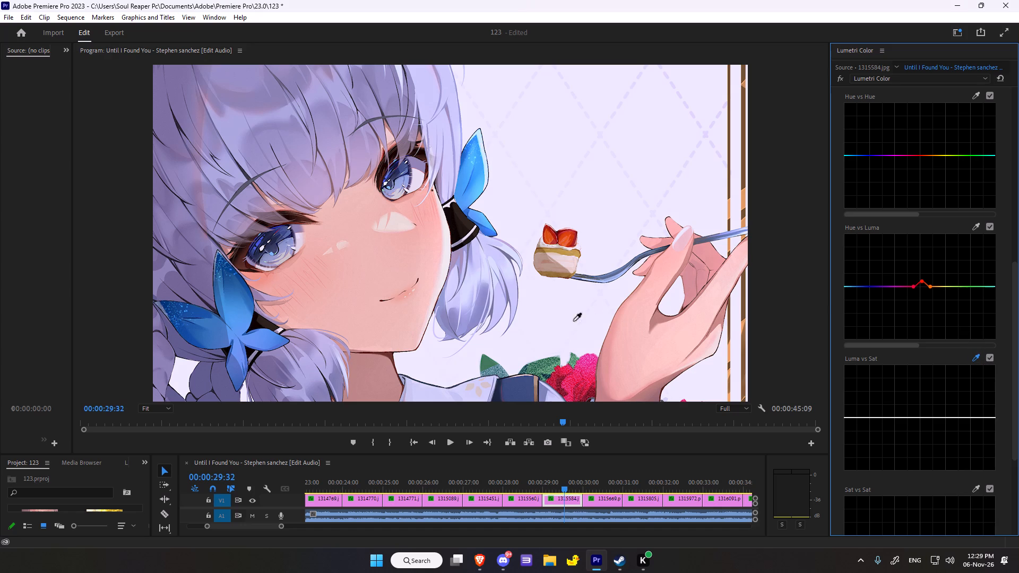
{"action": "left_click", "coordinate": [583, 364]}
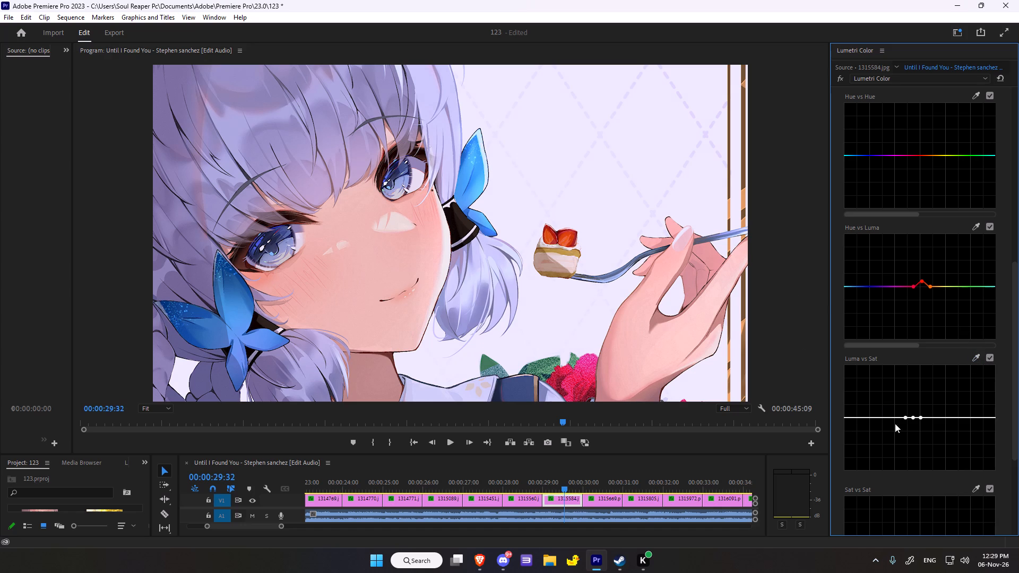
{"action": "left_click_drag", "start_coordinate": [914, 417], "coordinate": [923, 473]}
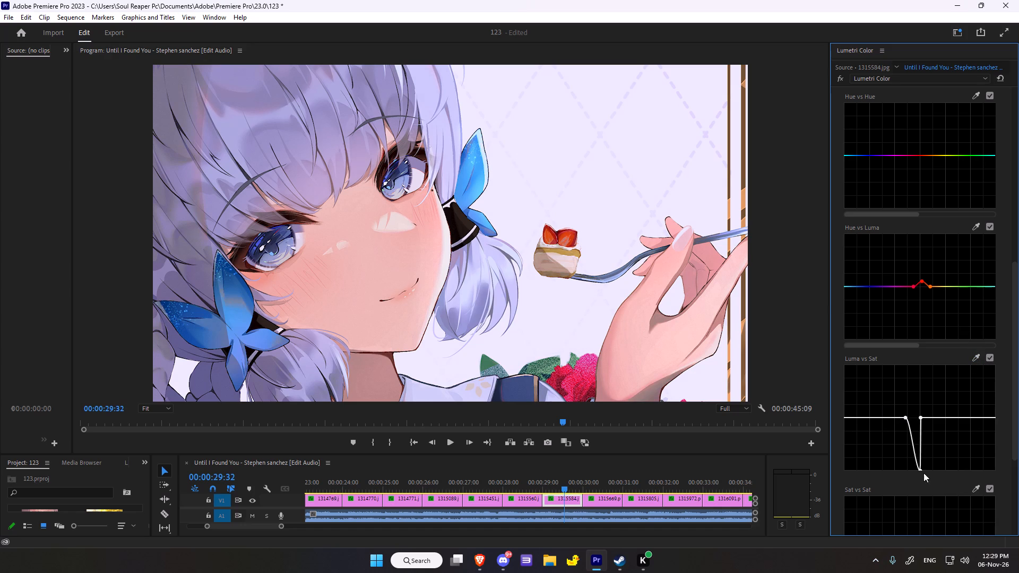
{"action": "left_click_drag", "start_coordinate": [923, 473], "coordinate": [925, 353]}
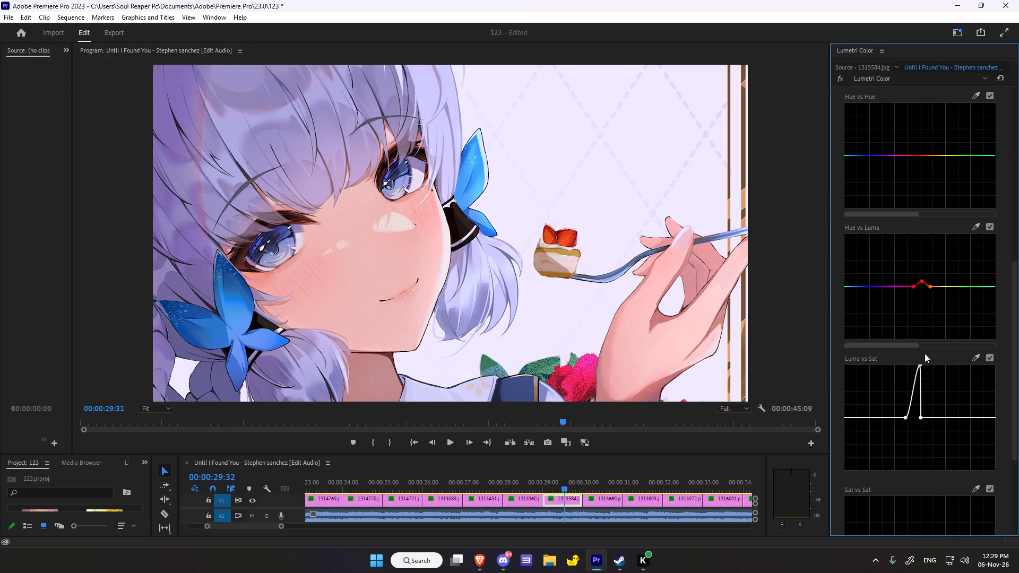
{"action": "left_click_drag", "start_coordinate": [925, 353], "coordinate": [912, 401]}
Sample the blue butterfly ornament for the Sat vs Sat curve and raise its middle point slightly above the baseline.
{"action": "scroll", "coordinate": [906, 325], "scroll_direction": "down", "scroll_amount": 11}
{"action": "left_click", "coordinate": [977, 375]}
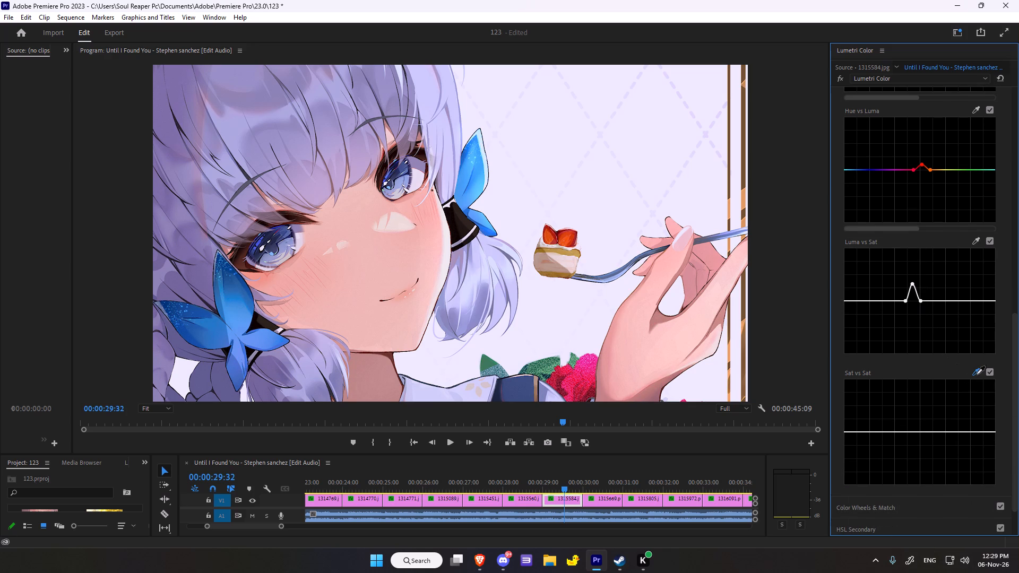
{"action": "left_click", "coordinate": [237, 317]}
{"action": "left_click_drag", "start_coordinate": [922, 432], "coordinate": [927, 445]}
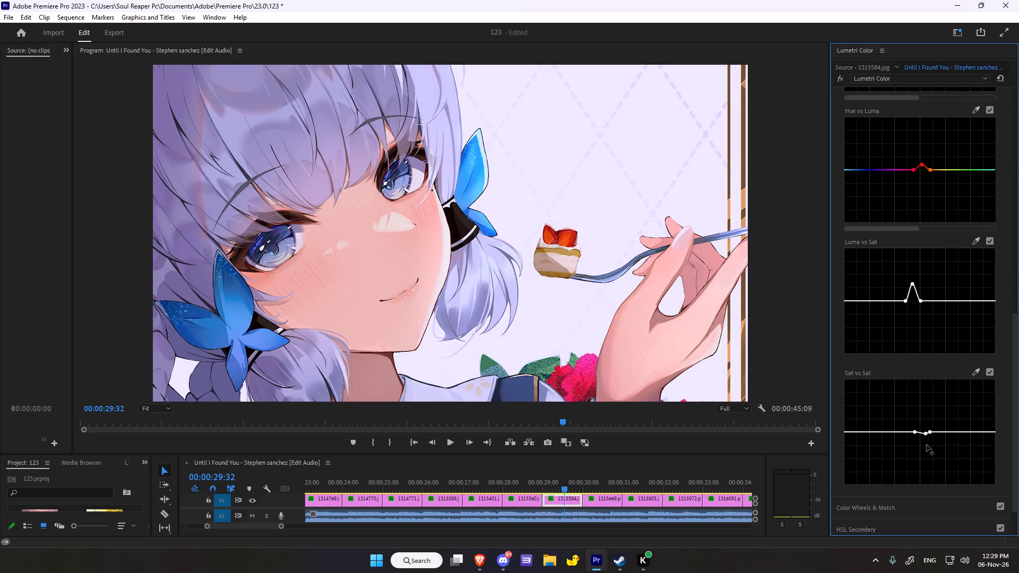
{"action": "left_click_drag", "start_coordinate": [927, 445], "coordinate": [919, 424]}
{"action": "left_click_drag", "start_coordinate": [919, 424], "coordinate": [922, 422]}
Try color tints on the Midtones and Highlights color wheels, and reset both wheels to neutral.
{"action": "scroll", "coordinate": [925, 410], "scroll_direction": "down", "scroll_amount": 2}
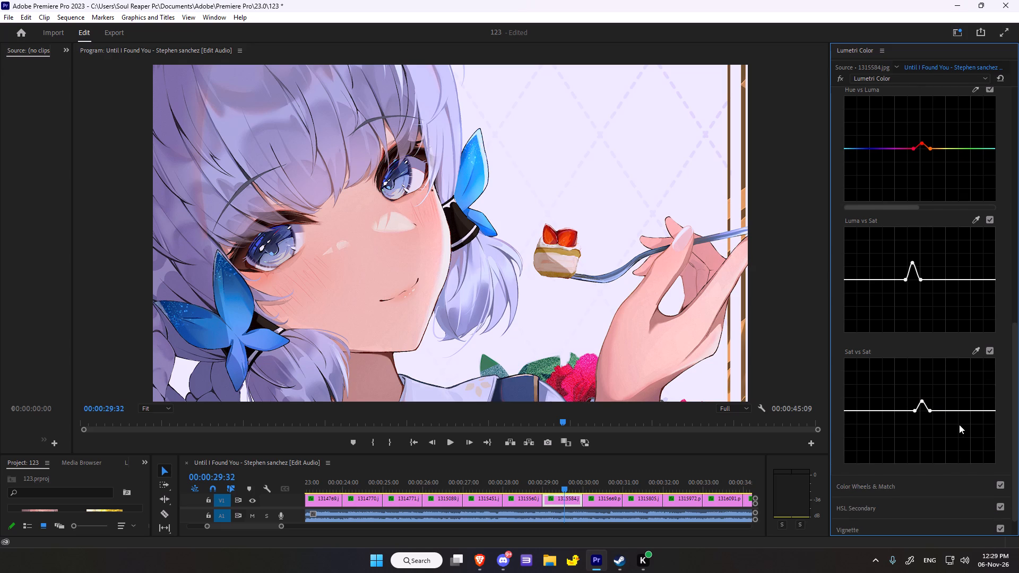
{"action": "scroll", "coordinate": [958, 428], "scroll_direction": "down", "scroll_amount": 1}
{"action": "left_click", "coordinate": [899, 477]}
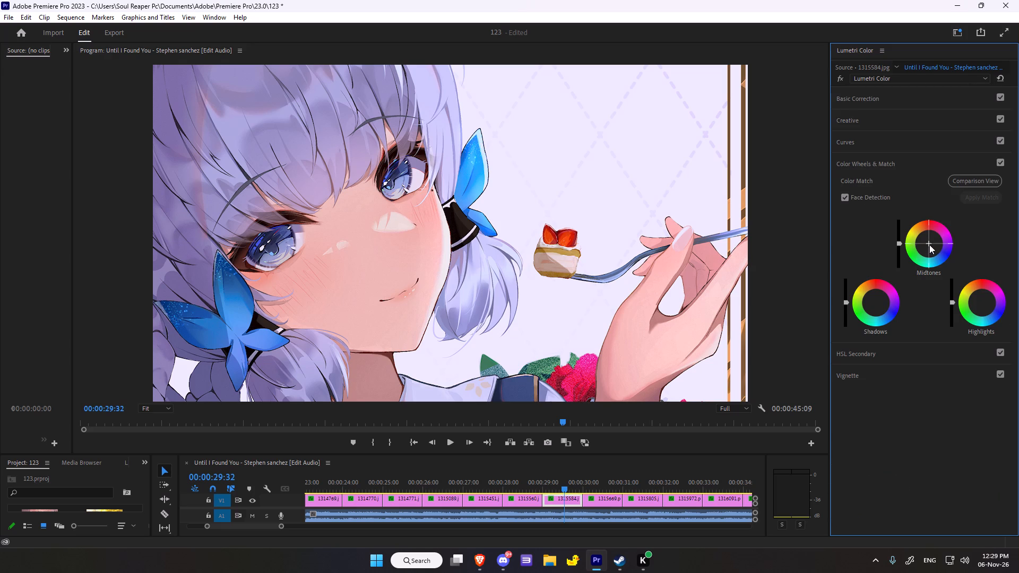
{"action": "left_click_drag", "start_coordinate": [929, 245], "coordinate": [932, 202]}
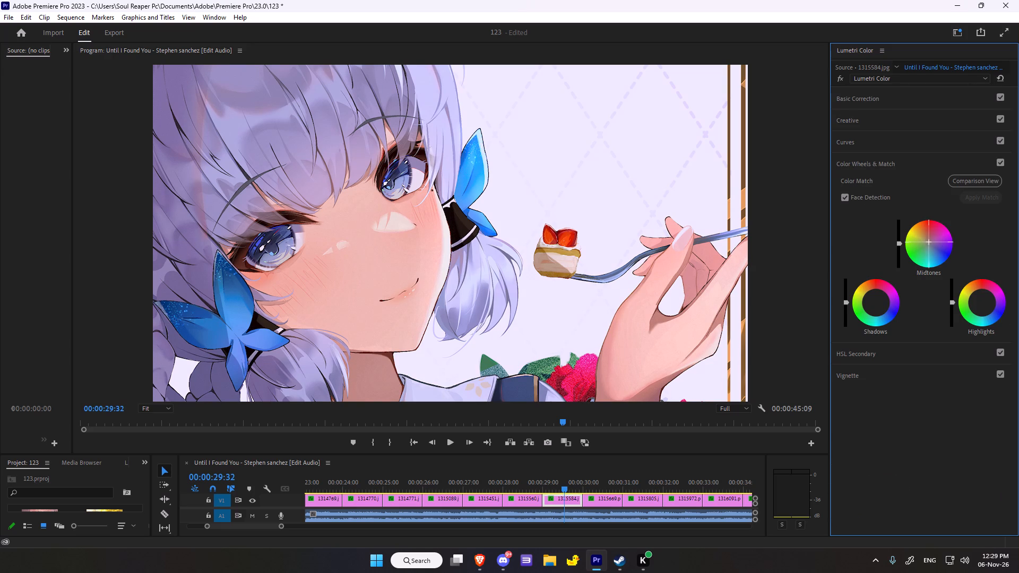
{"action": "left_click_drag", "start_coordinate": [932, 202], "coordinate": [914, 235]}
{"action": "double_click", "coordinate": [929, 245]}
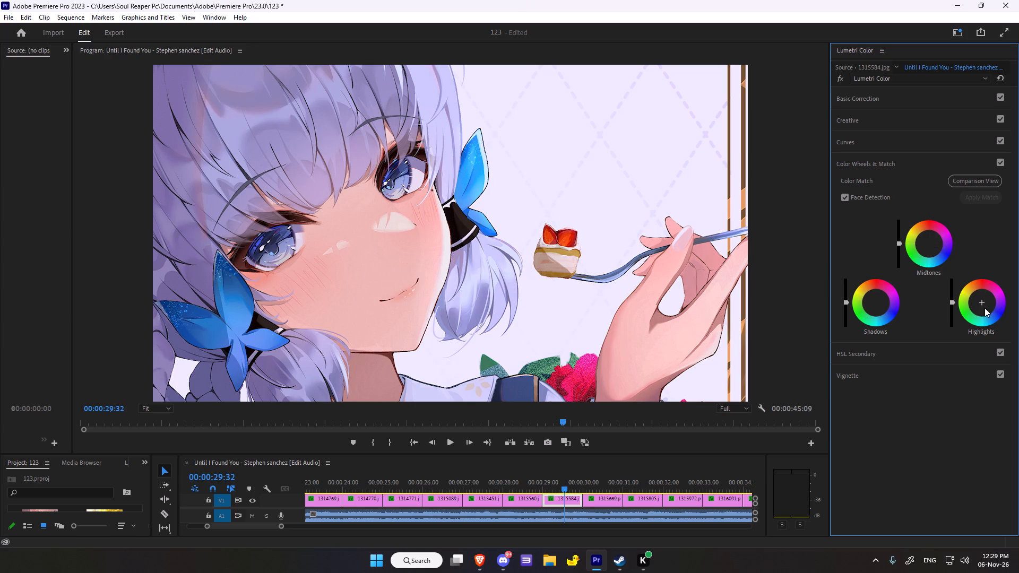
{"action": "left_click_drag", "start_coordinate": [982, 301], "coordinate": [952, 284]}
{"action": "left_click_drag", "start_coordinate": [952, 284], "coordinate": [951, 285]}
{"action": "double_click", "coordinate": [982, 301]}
Shift the Shadows color wheel very slightly from its center toward yellow-green.
{"action": "left_click", "coordinate": [876, 306]}
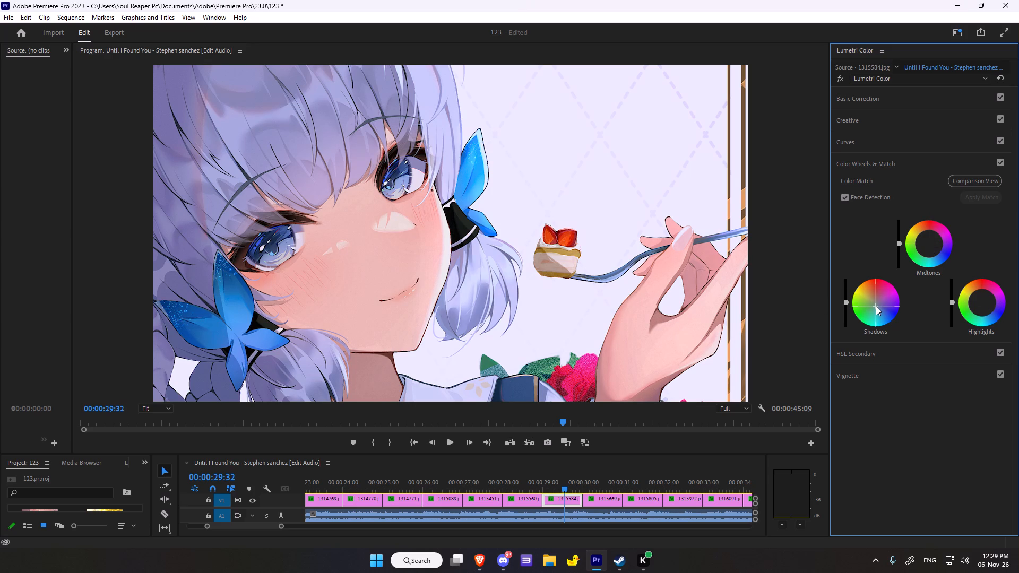
{"action": "triple_click", "coordinate": [875, 302]}
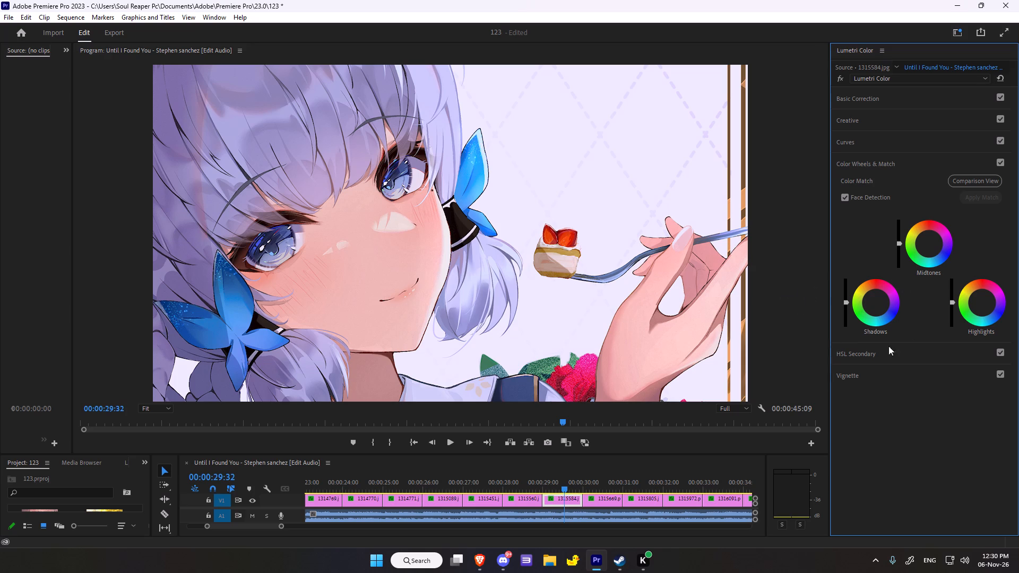
{"action": "left_click_drag", "start_coordinate": [875, 302], "coordinate": [715, 292]}
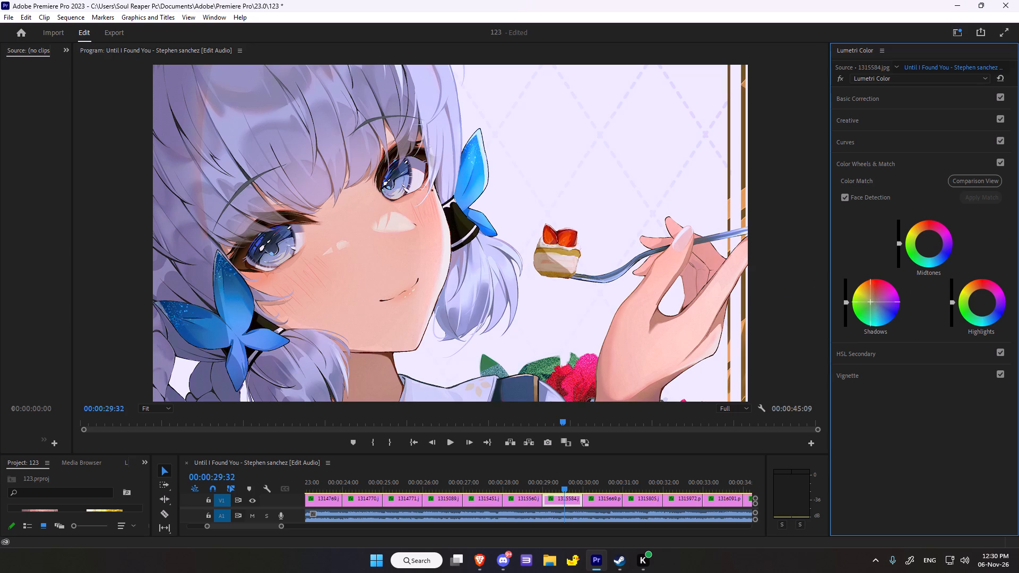
{"action": "left_click_drag", "start_coordinate": [715, 292], "coordinate": [631, 322]}
Add a subtle vignette to 1315584.jpg with Amount -0.3, Roundness 100 and Feather 26.6.
{"action": "scroll", "coordinate": [980, 422], "scroll_direction": "down", "scroll_amount": 1}
{"action": "left_click", "coordinate": [854, 379]}
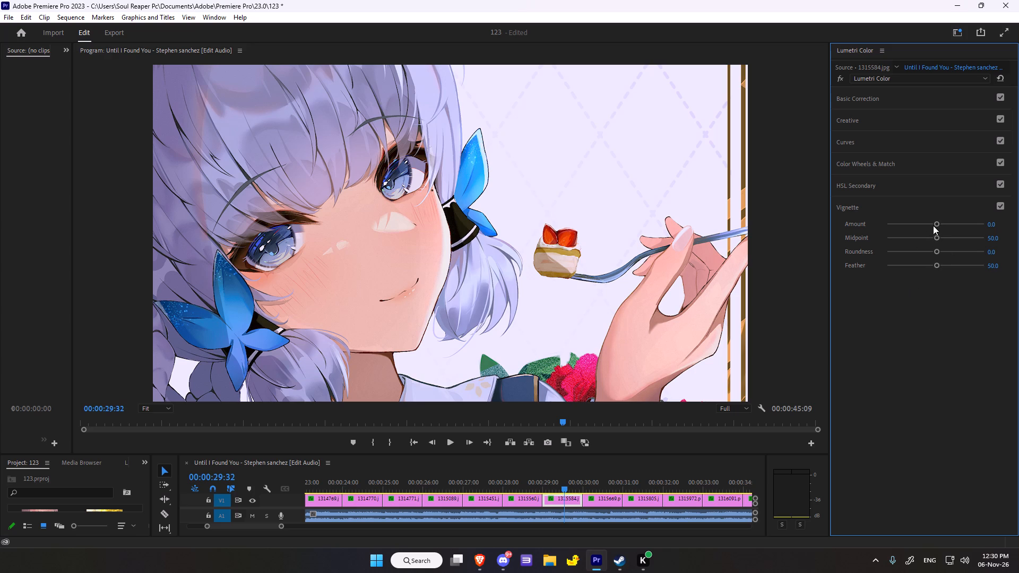
{"action": "left_click_drag", "start_coordinate": [937, 249], "coordinate": [790, 263]}
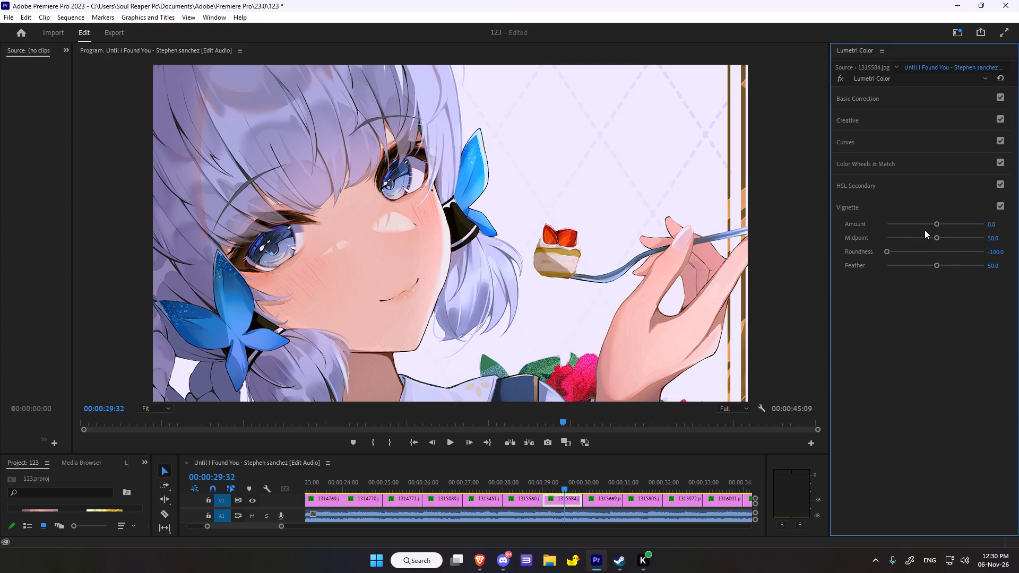
{"action": "left_click", "coordinate": [934, 222]}
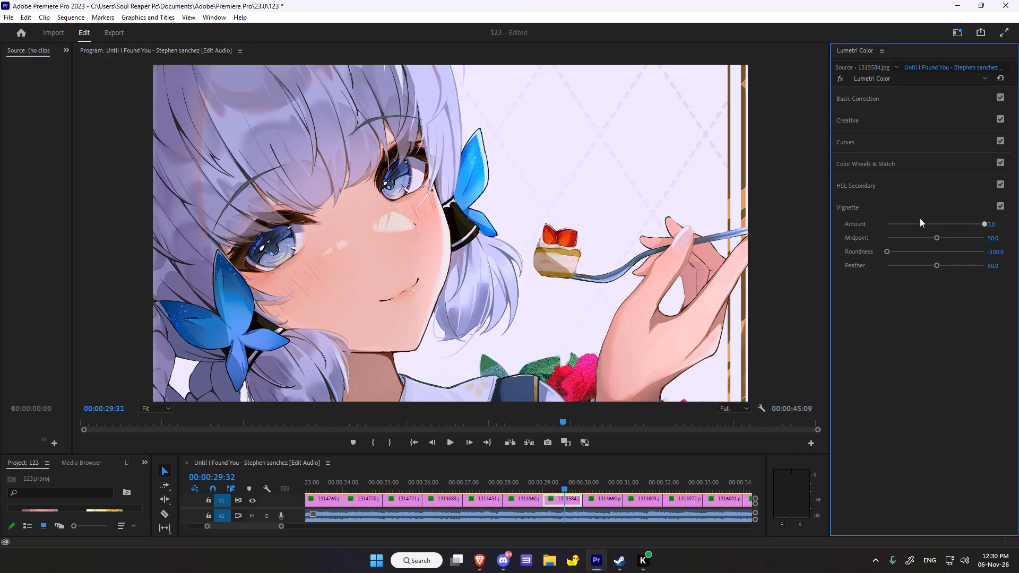
{"action": "left_click_drag", "start_coordinate": [886, 253], "coordinate": [1018, 245]}
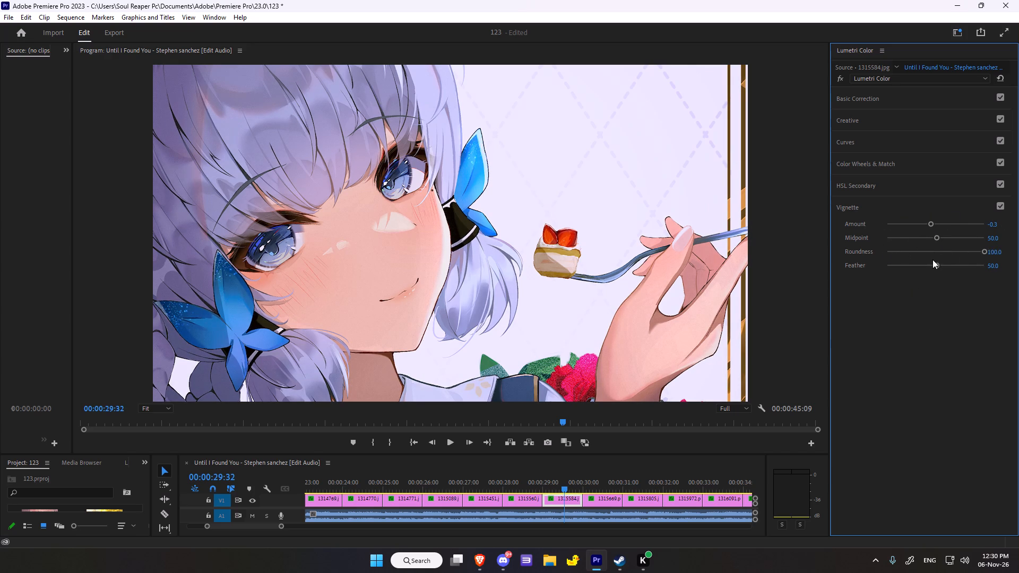
{"action": "left_click_drag", "start_coordinate": [935, 264], "coordinate": [960, 263]}
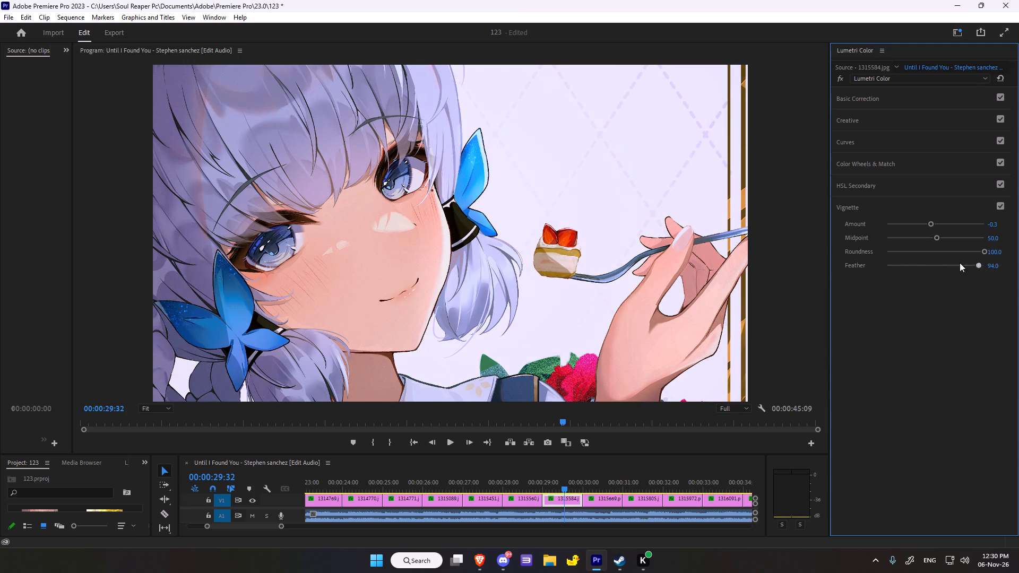
{"action": "left_click_drag", "start_coordinate": [960, 263], "coordinate": [909, 242]}
{"action": "left_click_drag", "start_coordinate": [909, 242], "coordinate": [912, 239]}
Compare 1315584.jpg with and without the whole Lumetri Color effect, leaving the effect enabled.
{"action": "left_click", "coordinate": [836, 79]}
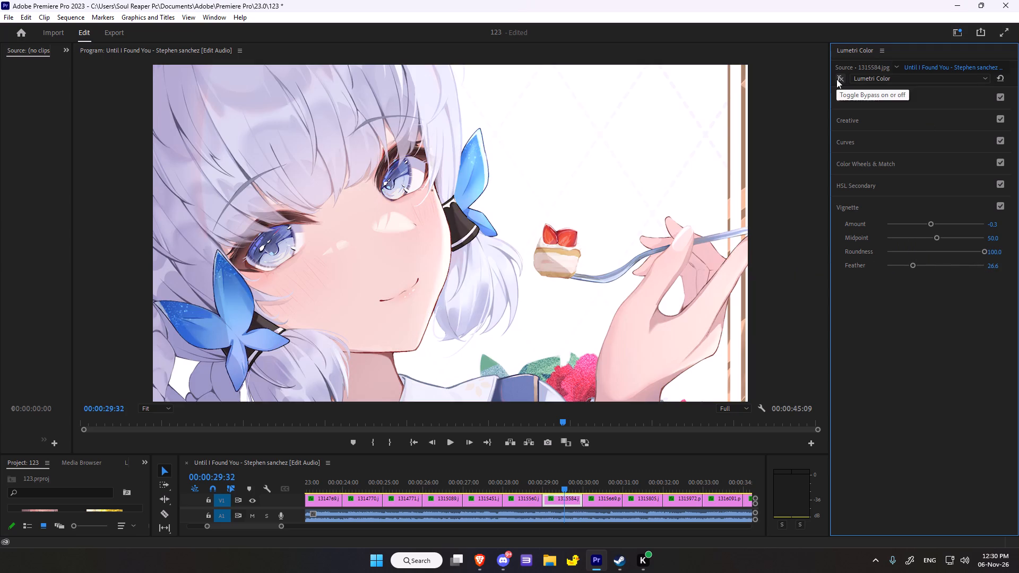
{"action": "left_click", "coordinate": [836, 79]}
{"action": "triple_click", "coordinate": [836, 79]}
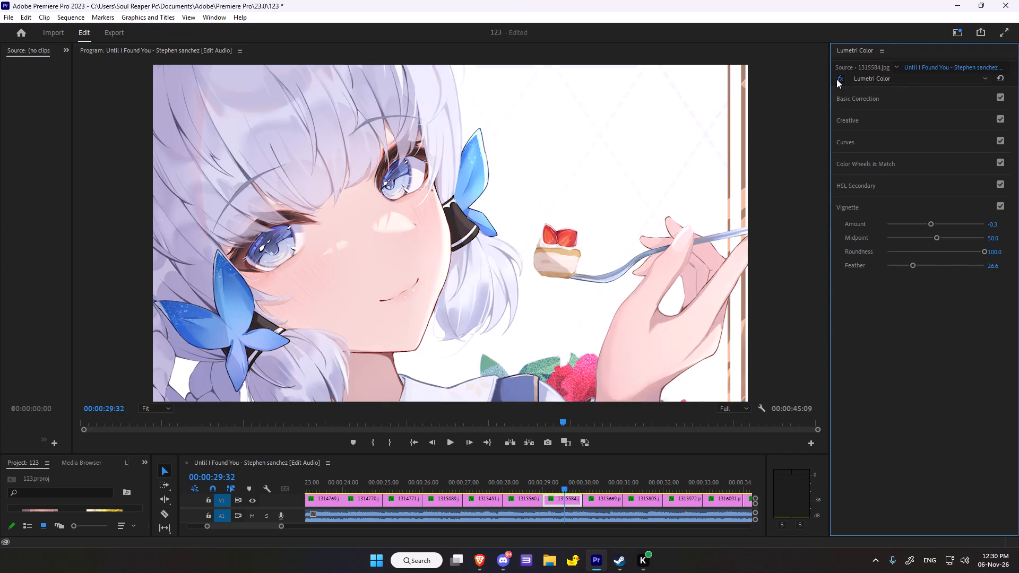
{"action": "left_click", "coordinate": [836, 79]}
{"action": "left_click", "coordinate": [836, 79]}
{"action": "left_click", "coordinate": [836, 79]}
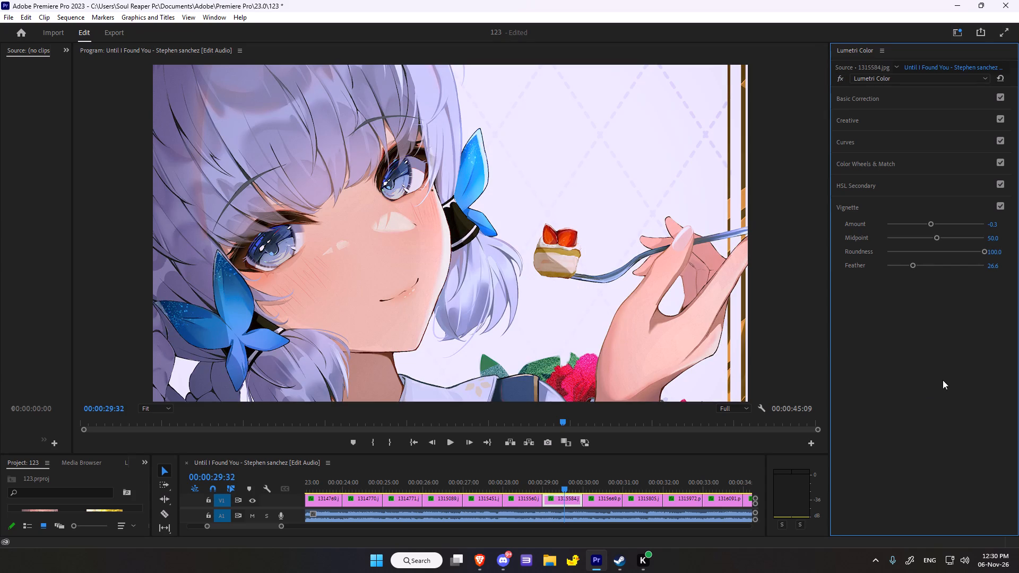
Advance the playhead to 00:00:30:30 on the following clip, 1315669.png.
{"action": "scroll", "coordinate": [632, 414], "scroll_direction": "down", "scroll_amount": 12}
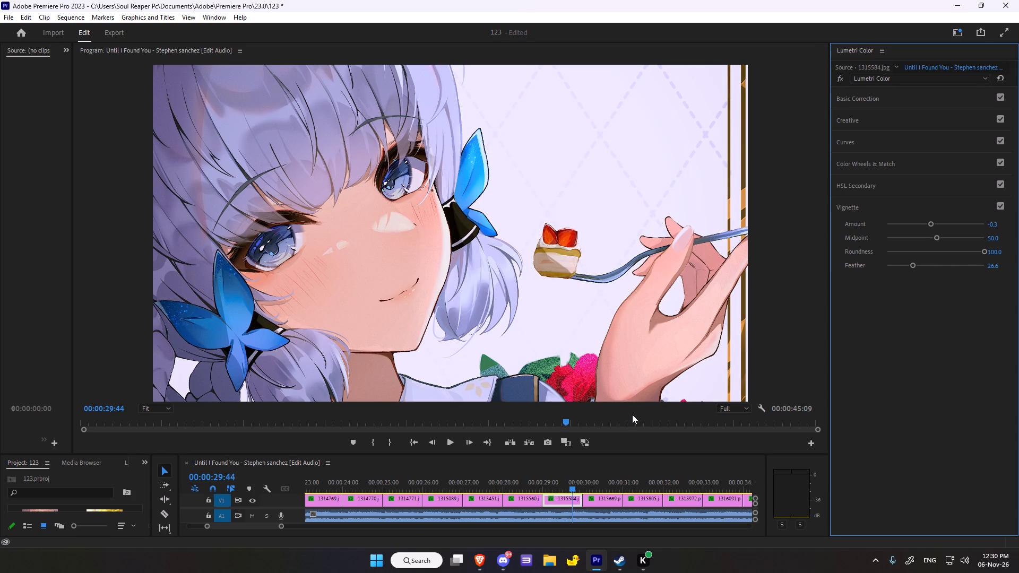
{"action": "scroll", "coordinate": [632, 414], "scroll_direction": "down", "scroll_amount": 19}
{"action": "scroll", "coordinate": [632, 414], "scroll_direction": "down", "scroll_amount": 5}
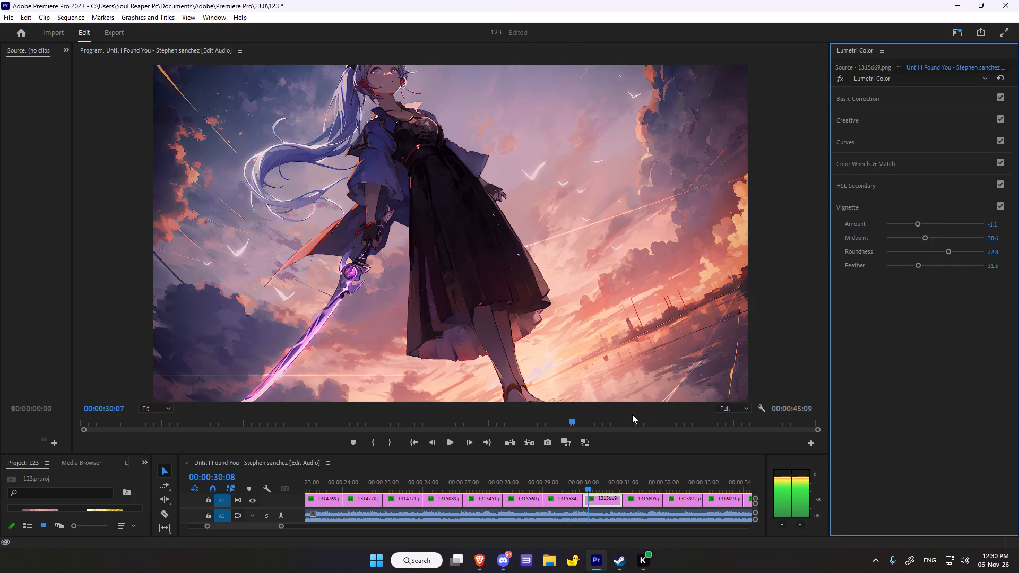
{"action": "scroll", "coordinate": [632, 414], "scroll_direction": "down", "scroll_amount": 19}
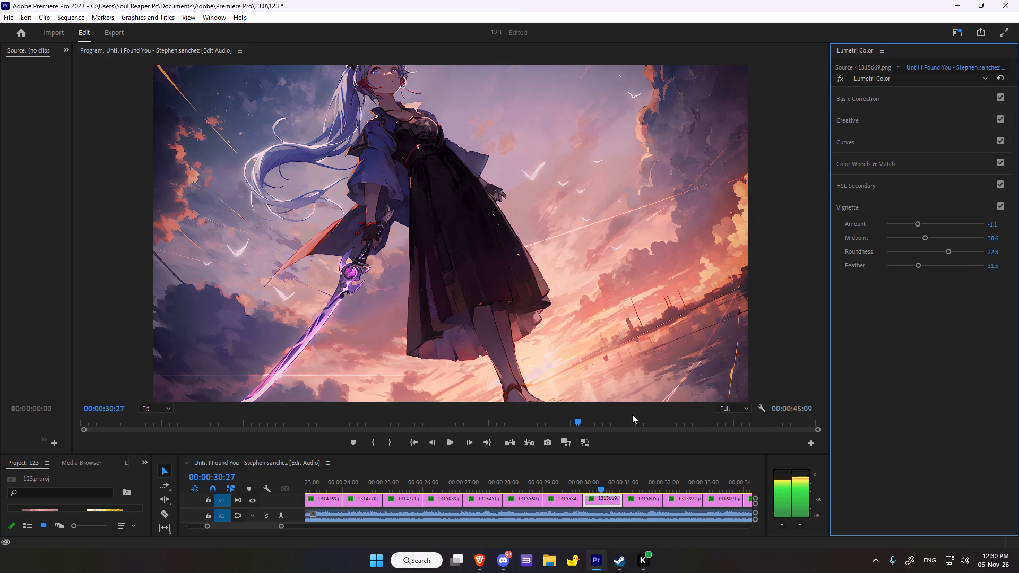
{"action": "scroll", "coordinate": [632, 414], "scroll_direction": "down", "scroll_amount": 3}
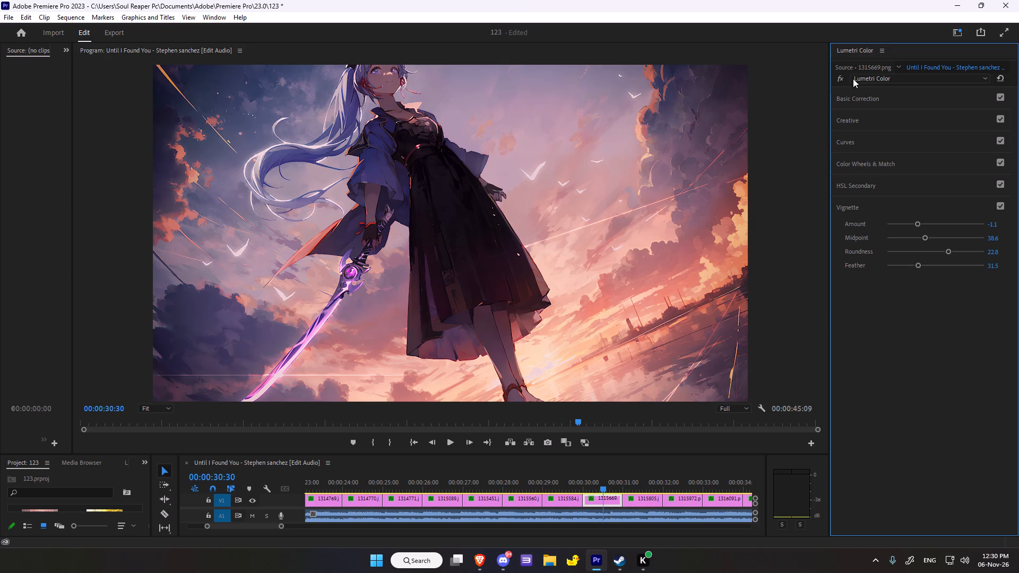
Compare 1315669.png with its existing Lumetri Color grade off and on, and reset the whole effect.
{"action": "left_click", "coordinate": [872, 99]}
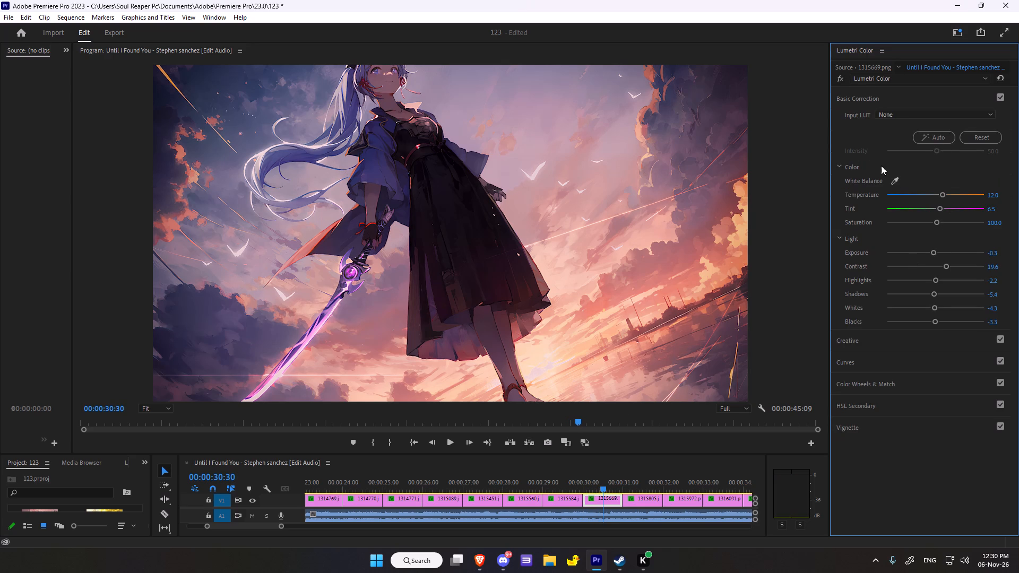
{"action": "left_click", "coordinate": [836, 80]}
{"action": "left_click", "coordinate": [840, 77]}
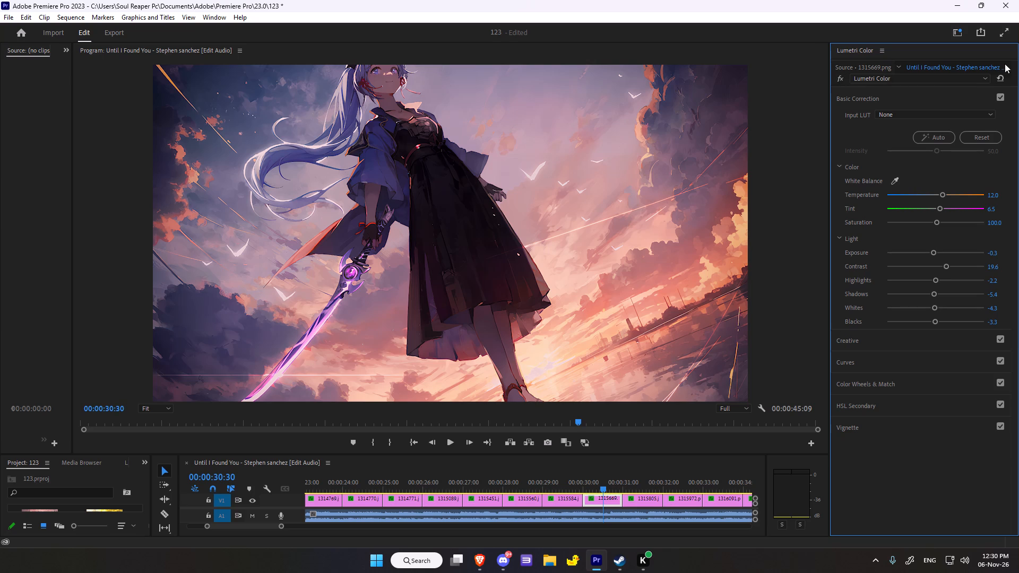
{"action": "left_click", "coordinate": [1004, 75]}
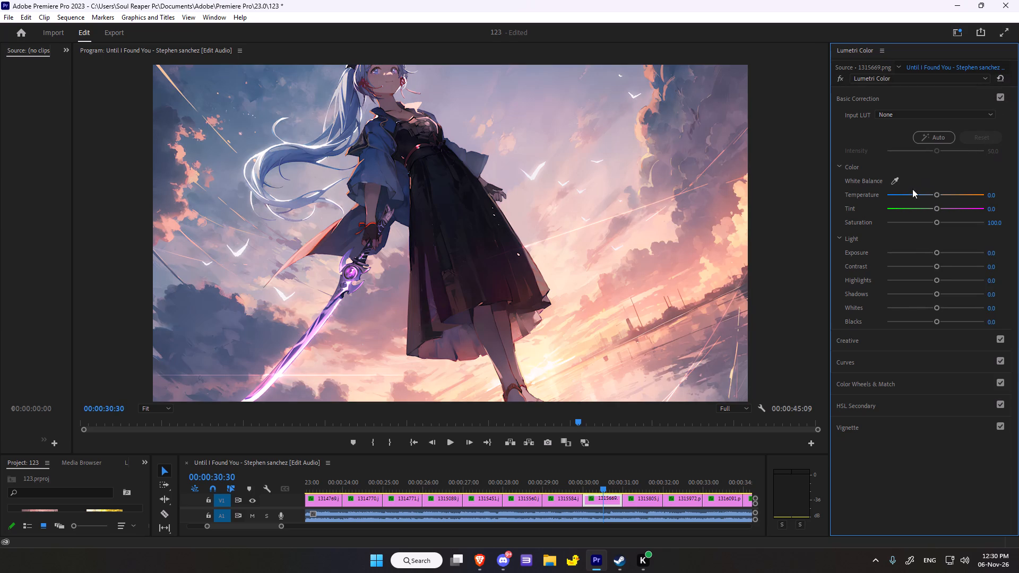
In Basic Correction, set 1315669.png's Temperature to -6.5 and Saturation to 119.6, keeping Tint at 0.
{"action": "left_click", "coordinate": [935, 195]}
{"action": "left_click", "coordinate": [935, 210]}
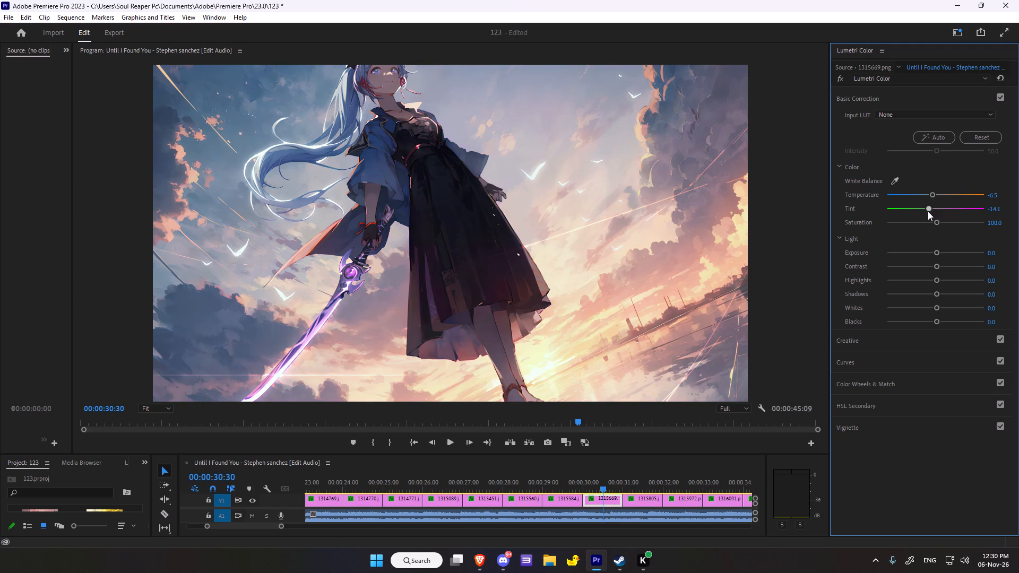
{"action": "double_click", "coordinate": [935, 207]}
{"action": "left_click_drag", "start_coordinate": [936, 224], "coordinate": [938, 223]}
{"action": "left_click_drag", "start_coordinate": [938, 223], "coordinate": [944, 223]}
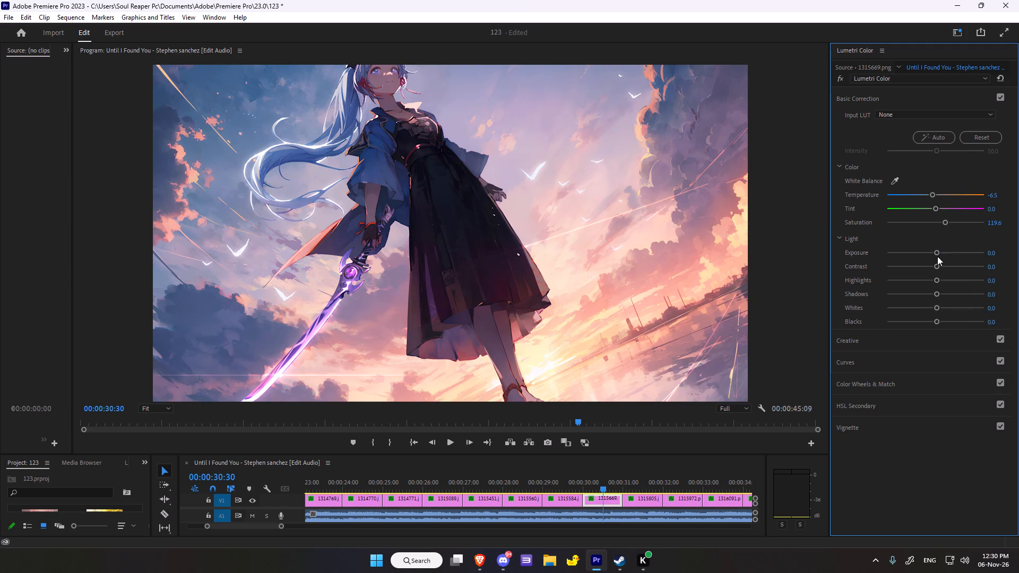
In Basic Correction's Light settings, set Exposure 0.4, Contrast 7.6, Highlights 5.4, Shadows 9.8, Whites 18.5 and Blacks 5.4.
{"action": "left_click_drag", "start_coordinate": [936, 254], "coordinate": [939, 244]}
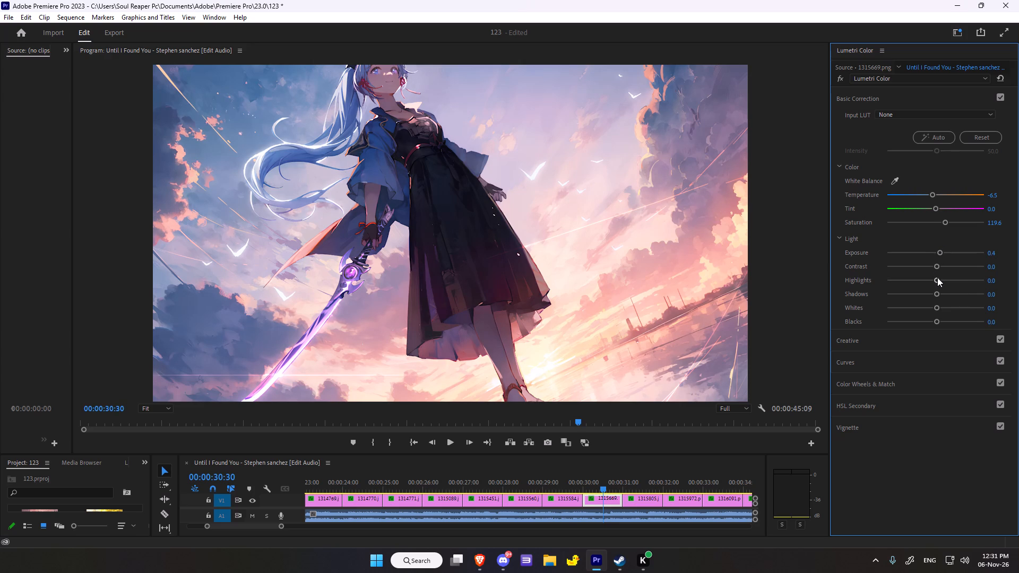
{"action": "left_click", "coordinate": [938, 277]}
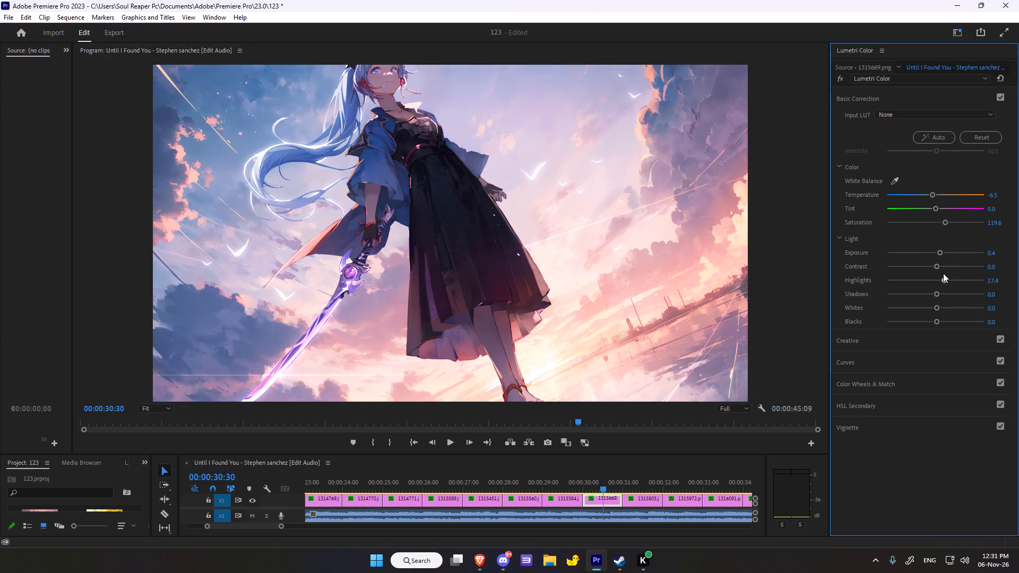
{"action": "left_click_drag", "start_coordinate": [937, 266], "coordinate": [915, 265]}
{"action": "left_click_drag", "start_coordinate": [915, 265], "coordinate": [938, 255]}
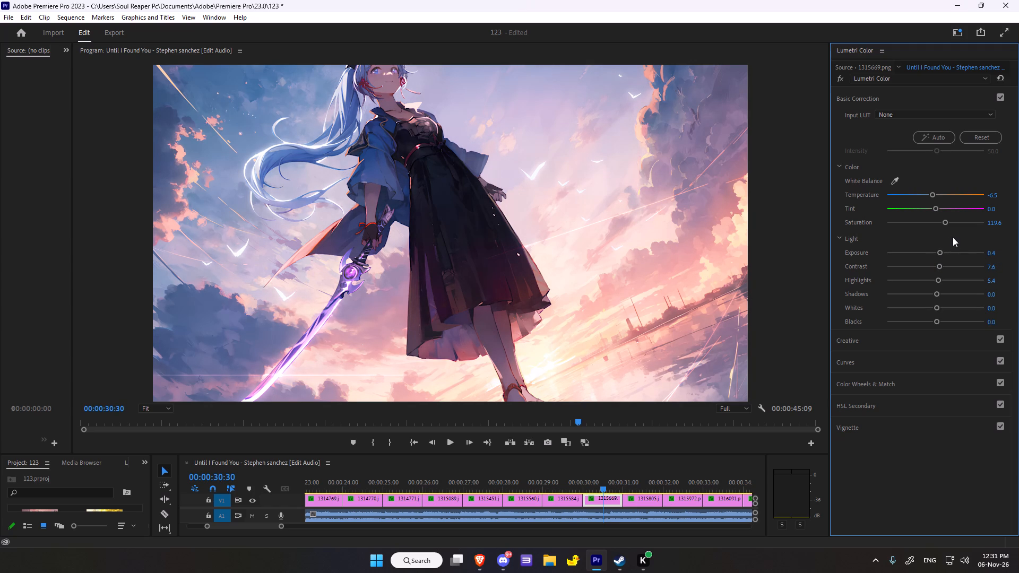
{"action": "left_click", "coordinate": [939, 294]}
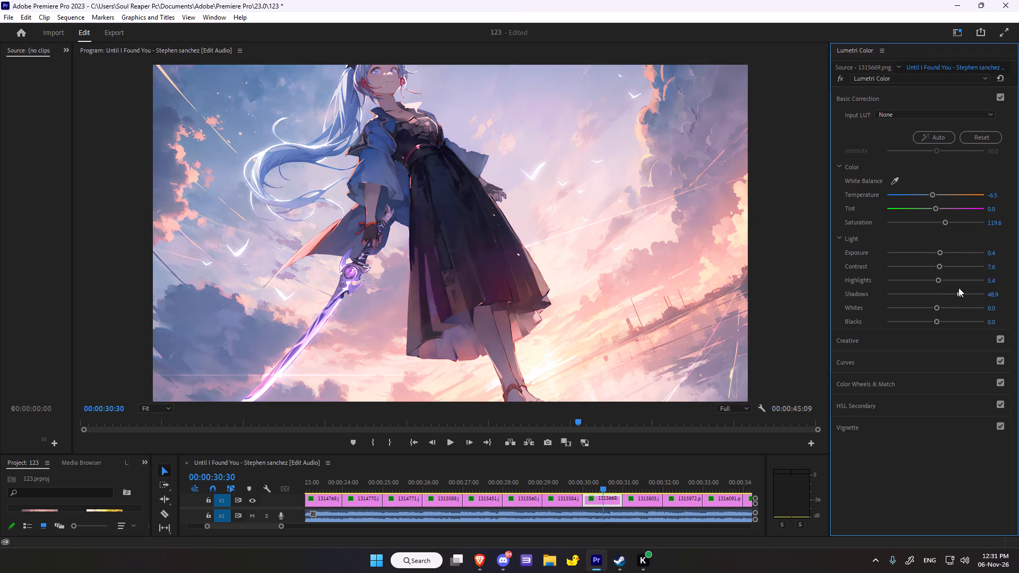
{"action": "left_click_drag", "start_coordinate": [940, 307], "coordinate": [958, 297]}
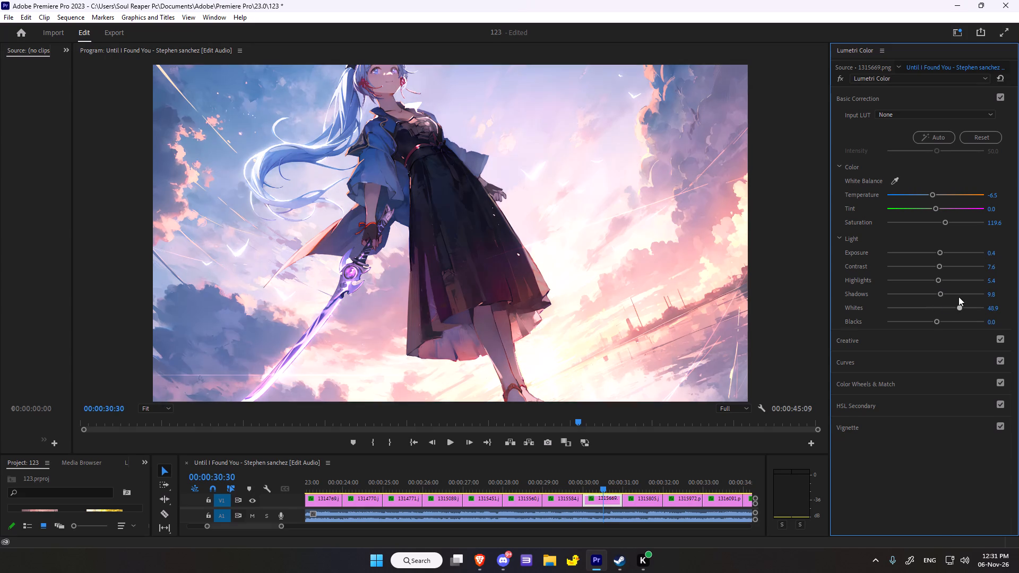
{"action": "left_click_drag", "start_coordinate": [958, 297], "coordinate": [944, 301]}
{"action": "left_click_drag", "start_coordinate": [939, 319], "coordinate": [938, 311]}
{"action": "left_click_drag", "start_coordinate": [938, 311], "coordinate": [937, 311]}
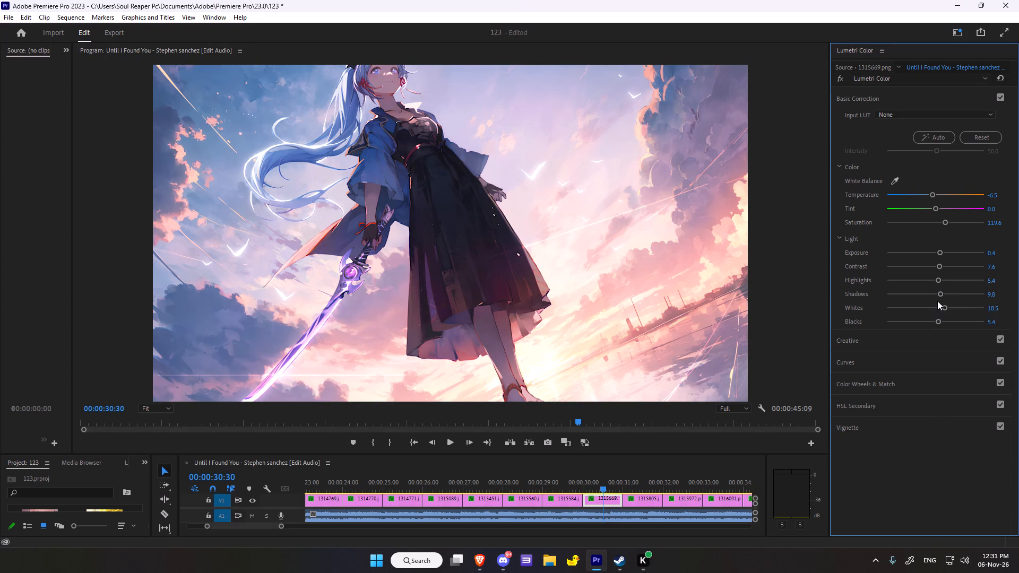
In the Creative adjustments, set Sharpen to 100, Vibrance to 7.6 and Saturation to 126.1.
{"action": "left_click", "coordinate": [852, 334]}
{"action": "left_click_drag", "start_coordinate": [938, 282], "coordinate": [967, 275]}
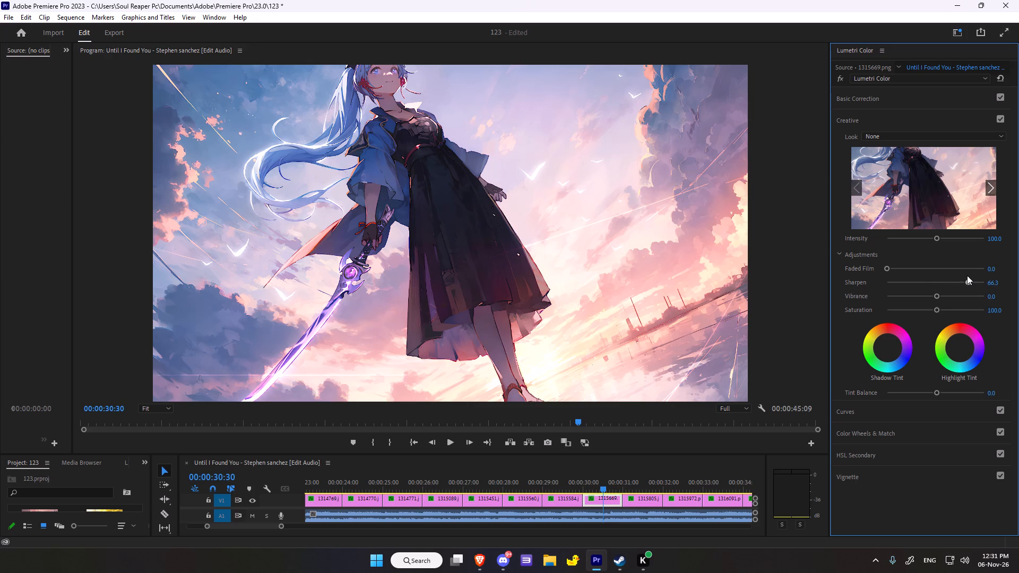
{"action": "left_click_drag", "start_coordinate": [967, 275], "coordinate": [999, 283]}
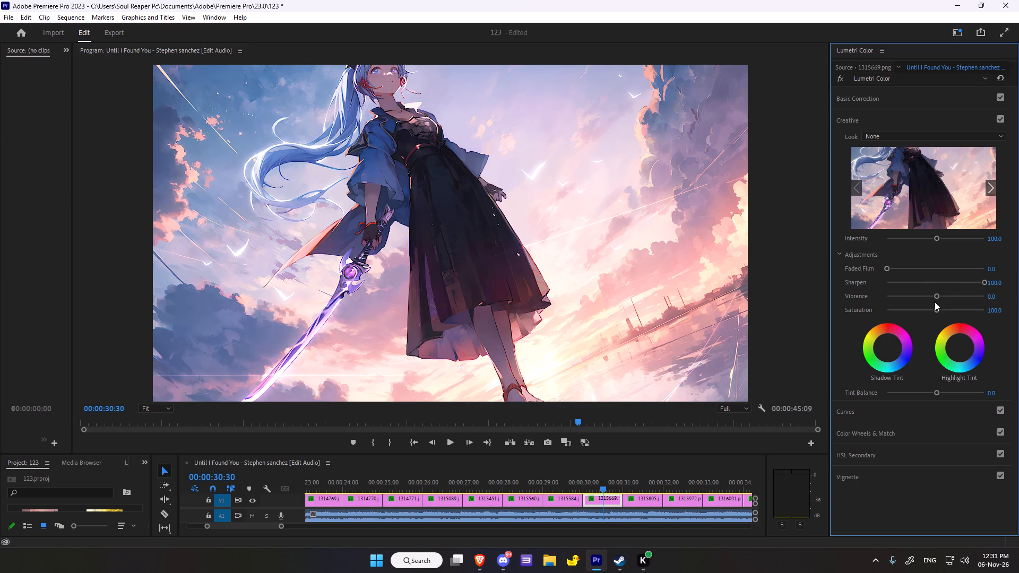
{"action": "left_click_drag", "start_coordinate": [937, 298], "coordinate": [938, 289]}
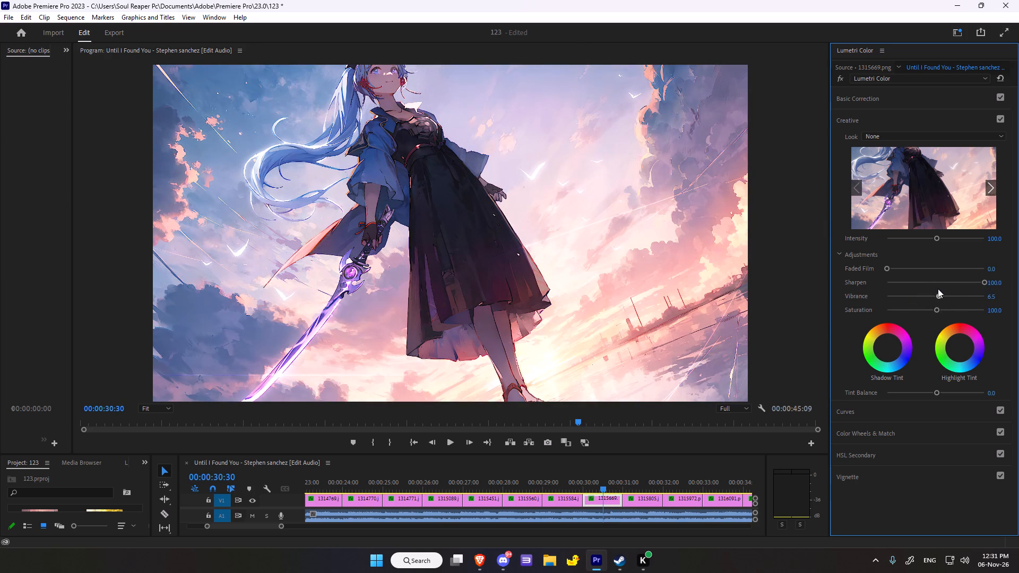
{"action": "left_click_drag", "start_coordinate": [938, 289], "coordinate": [938, 289]}
{"action": "left_click_drag", "start_coordinate": [937, 308], "coordinate": [947, 303]}
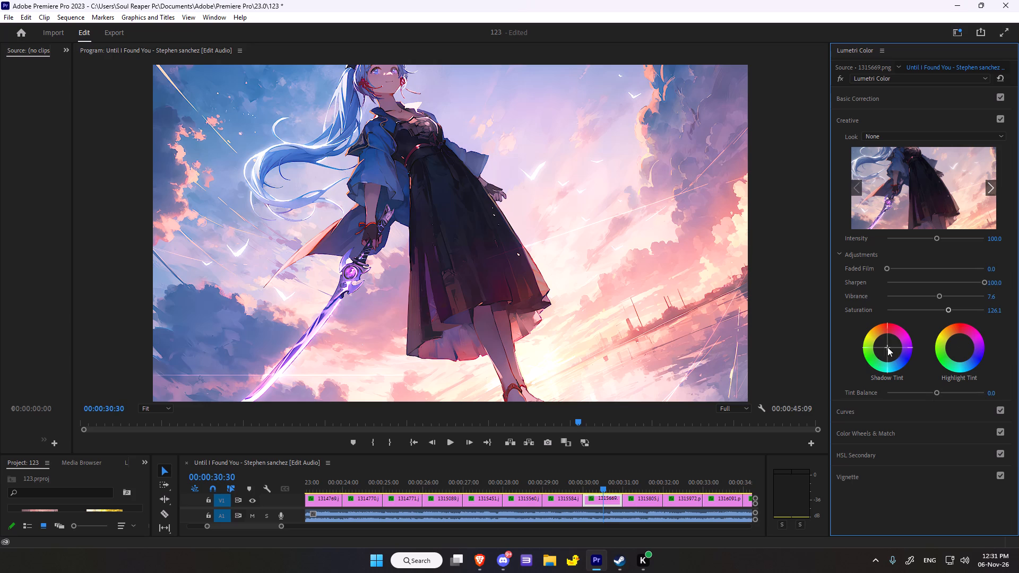
Shift the Creative Shadow Tint slightly toward orange and the Highlight Tint slightly toward magenta.
{"action": "left_click_drag", "start_coordinate": [887, 347], "coordinate": [798, 296]}
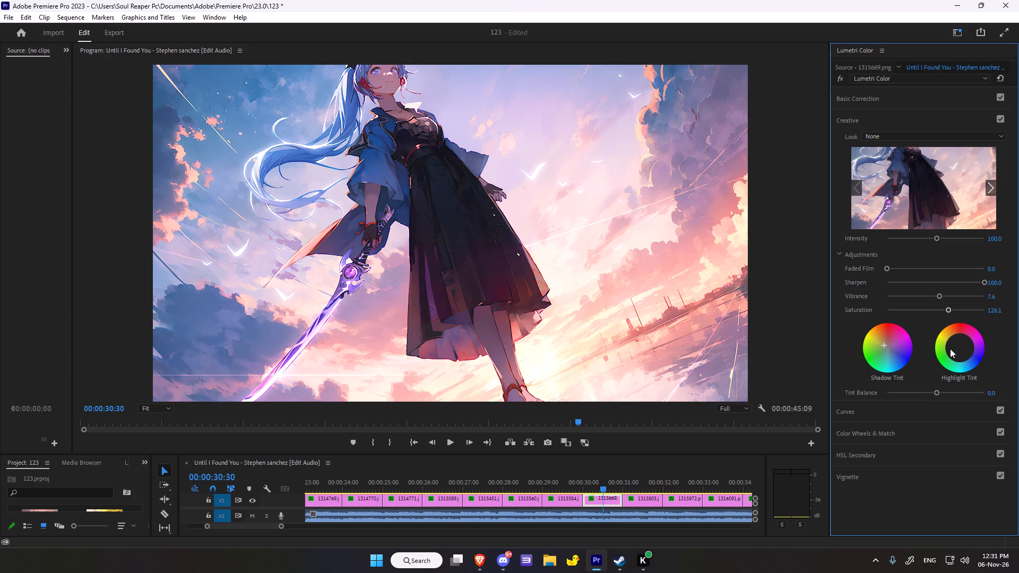
{"action": "left_click_drag", "start_coordinate": [960, 349], "coordinate": [966, 341]}
Add a midpoint to the white RGB curve and raise it slightly above the diagonal to lift the midtones.
{"action": "left_click", "coordinate": [848, 414]}
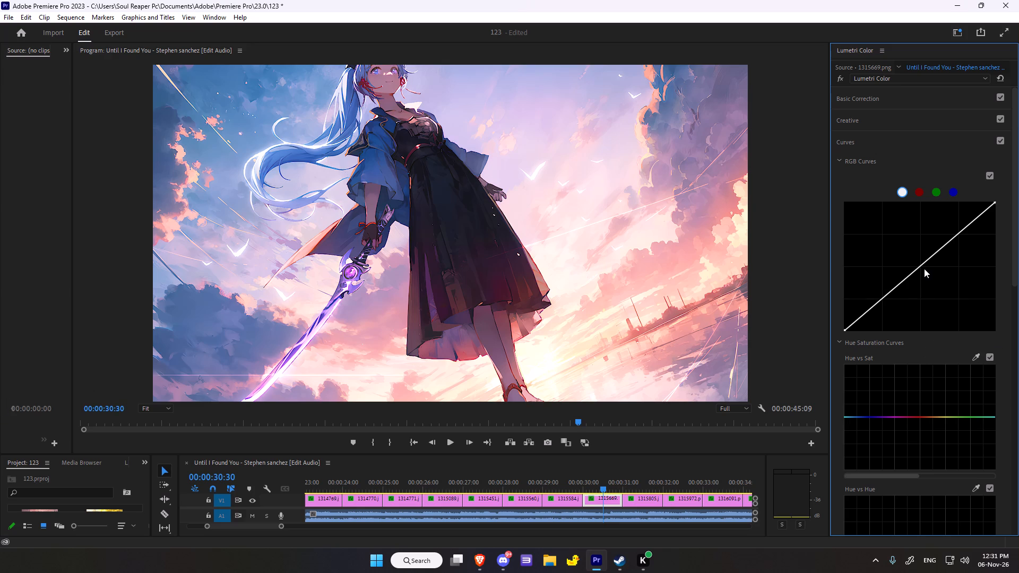
{"action": "left_click_drag", "start_coordinate": [923, 263], "coordinate": [923, 277]}
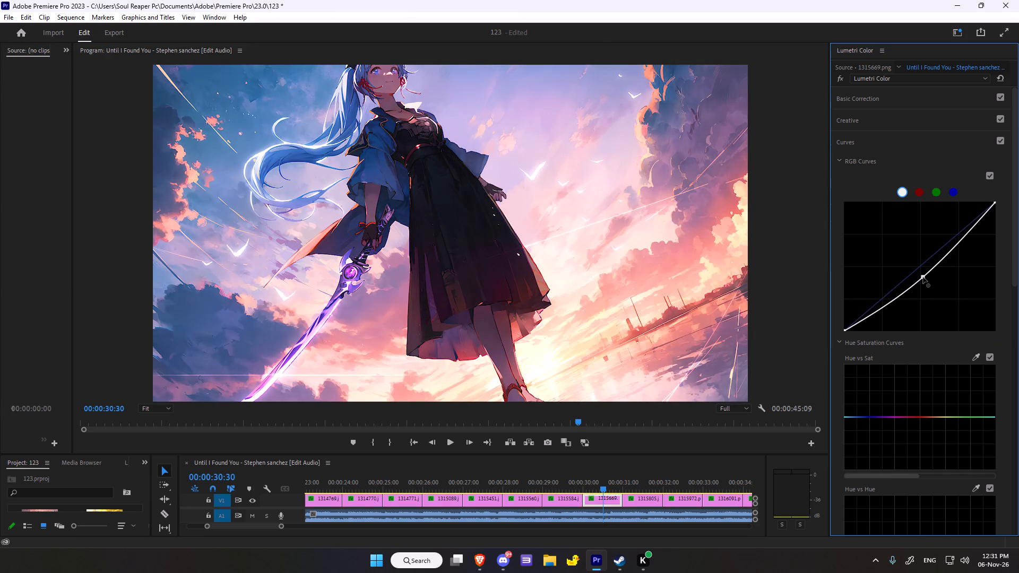
{"action": "left_click_drag", "start_coordinate": [923, 277], "coordinate": [919, 262]}
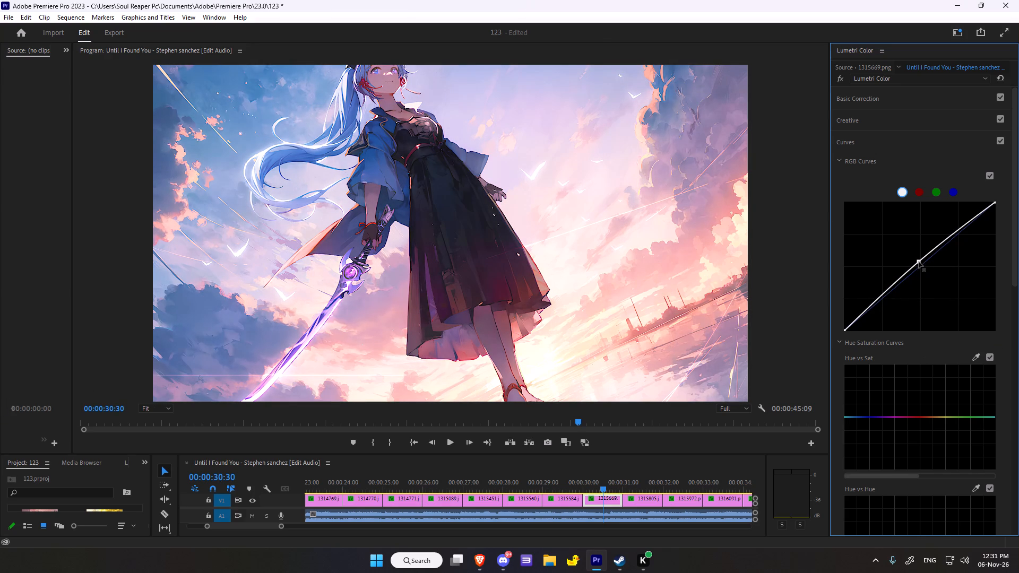
{"action": "left_click_drag", "start_coordinate": [919, 262], "coordinate": [919, 263]}
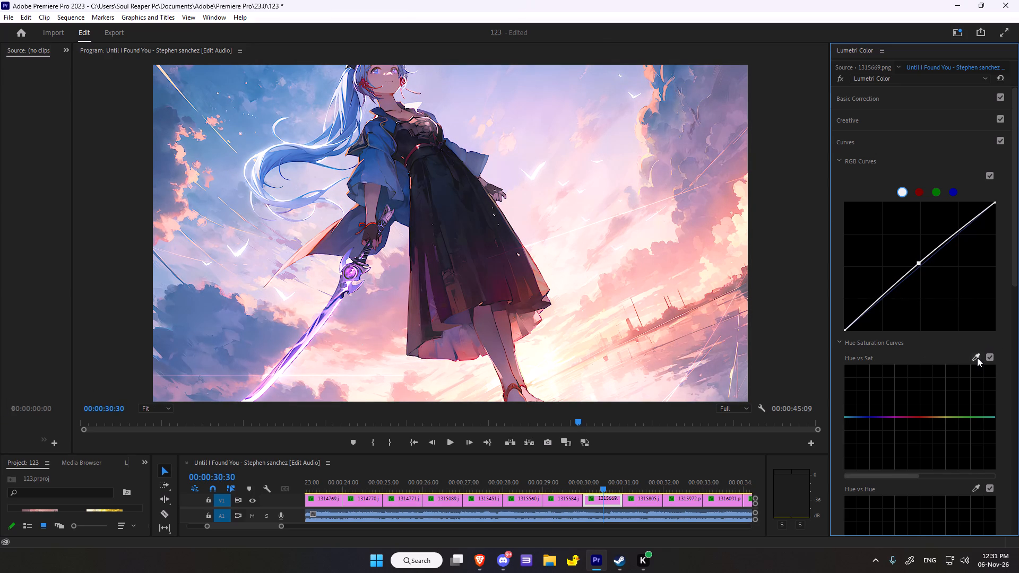
Sample the blue sky for the Hue vs Sat curve and raise its middle point to boost the blue saturation.
{"action": "left_click", "coordinate": [977, 358]}
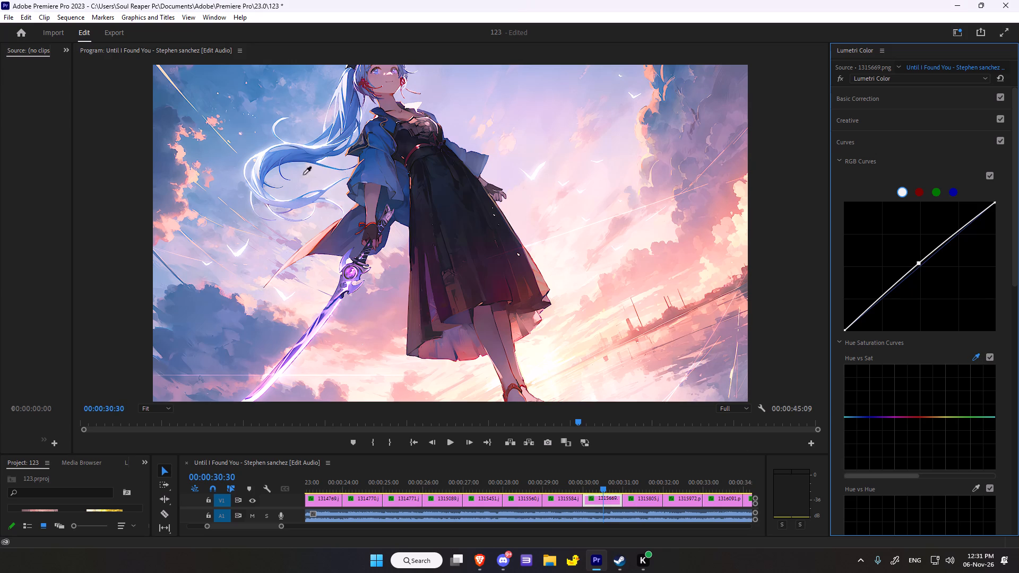
{"action": "left_click", "coordinate": [212, 173]}
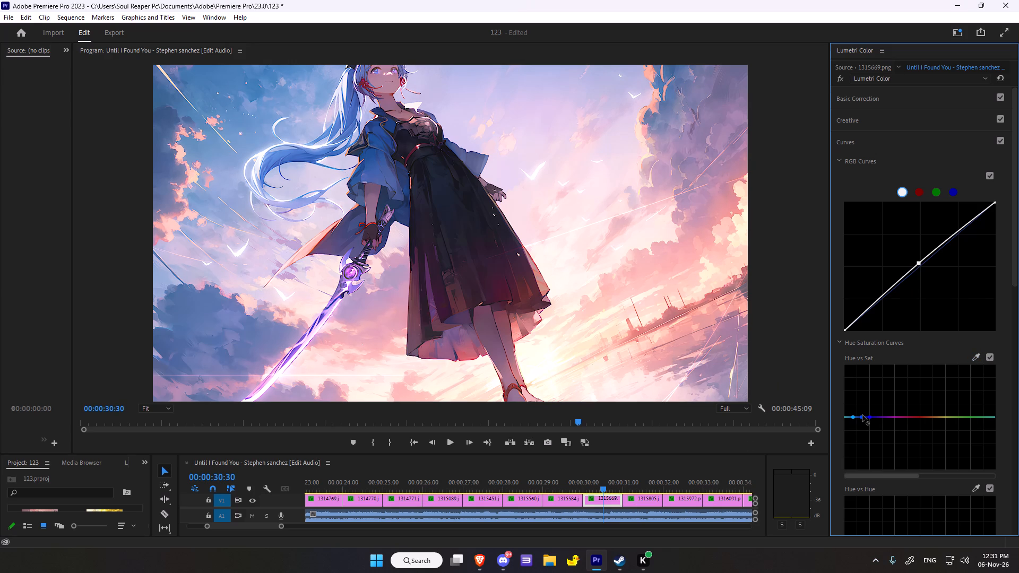
{"action": "left_click_drag", "start_coordinate": [862, 419], "coordinate": [859, 397]}
Sample the area beside the character's face for the Hue vs Hue curve and lower the purple middle point slightly.
{"action": "scroll", "coordinate": [1009, 418], "scroll_direction": "down", "scroll_amount": 6}
{"action": "scroll", "coordinate": [939, 412], "scroll_direction": "down", "scroll_amount": 2}
{"action": "left_click", "coordinate": [972, 402]}
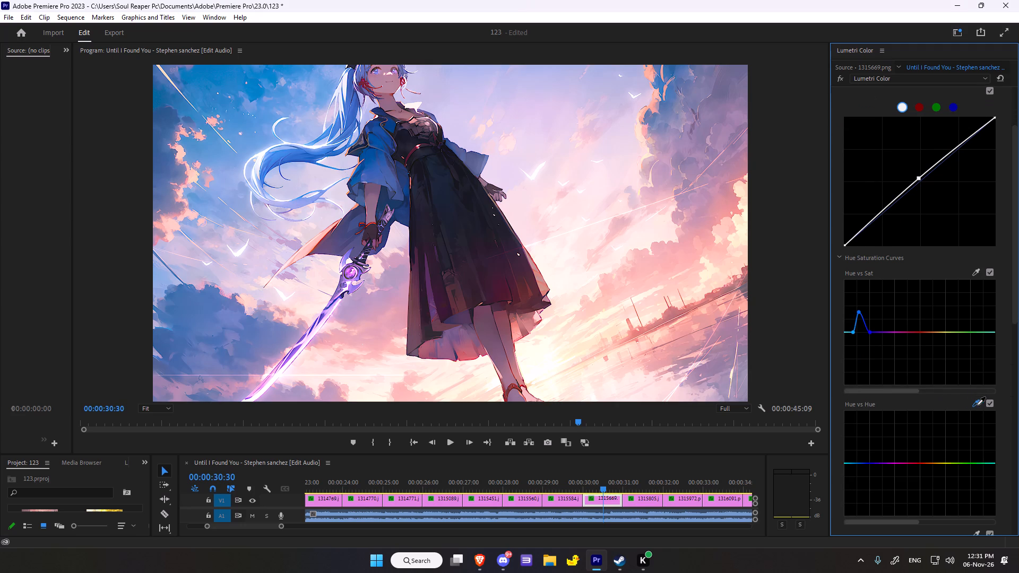
{"action": "scroll", "coordinate": [735, 422], "scroll_direction": "down", "scroll_amount": 5}
{"action": "left_click", "coordinate": [402, 83]}
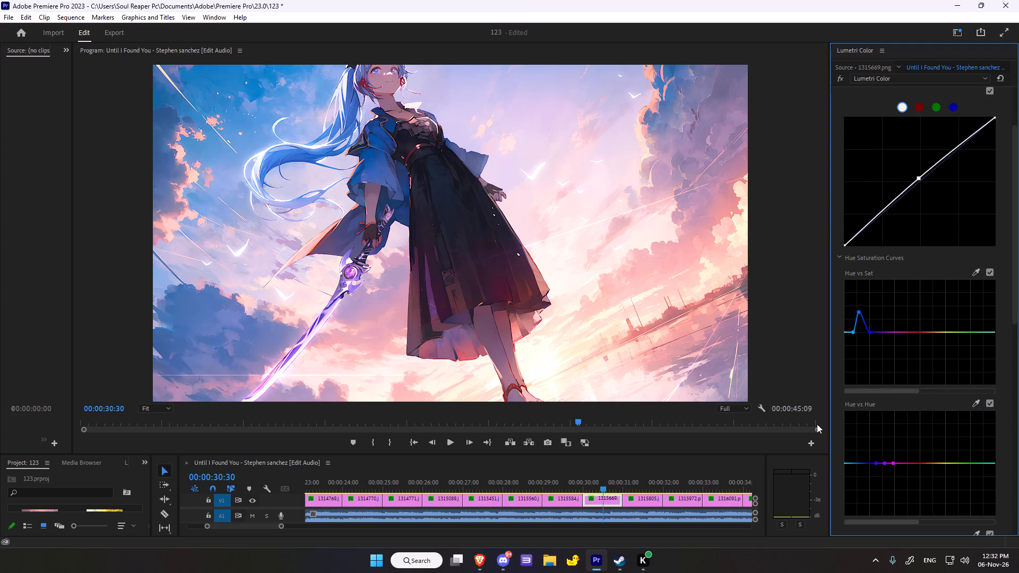
{"action": "left_click", "coordinate": [885, 465]}
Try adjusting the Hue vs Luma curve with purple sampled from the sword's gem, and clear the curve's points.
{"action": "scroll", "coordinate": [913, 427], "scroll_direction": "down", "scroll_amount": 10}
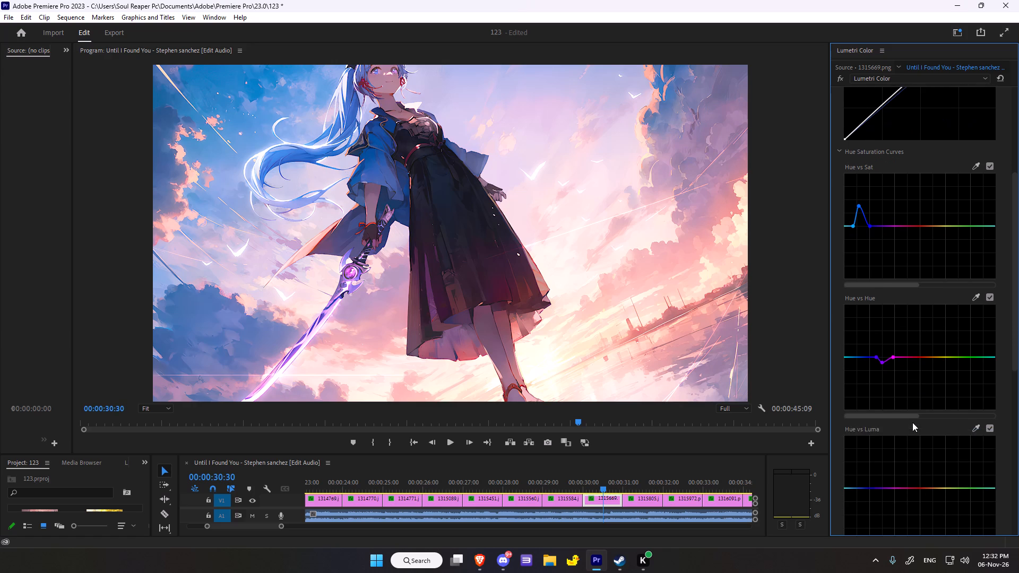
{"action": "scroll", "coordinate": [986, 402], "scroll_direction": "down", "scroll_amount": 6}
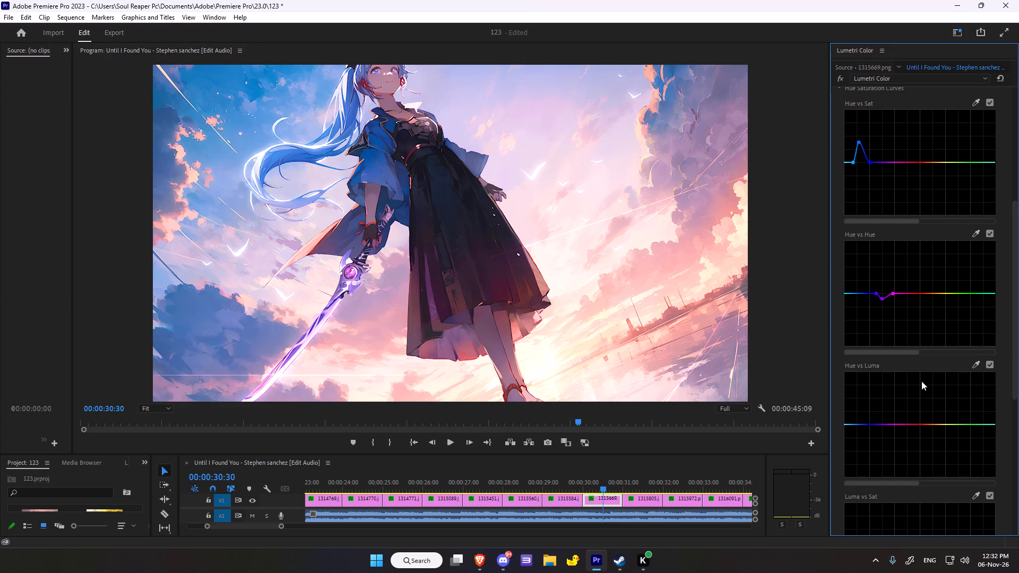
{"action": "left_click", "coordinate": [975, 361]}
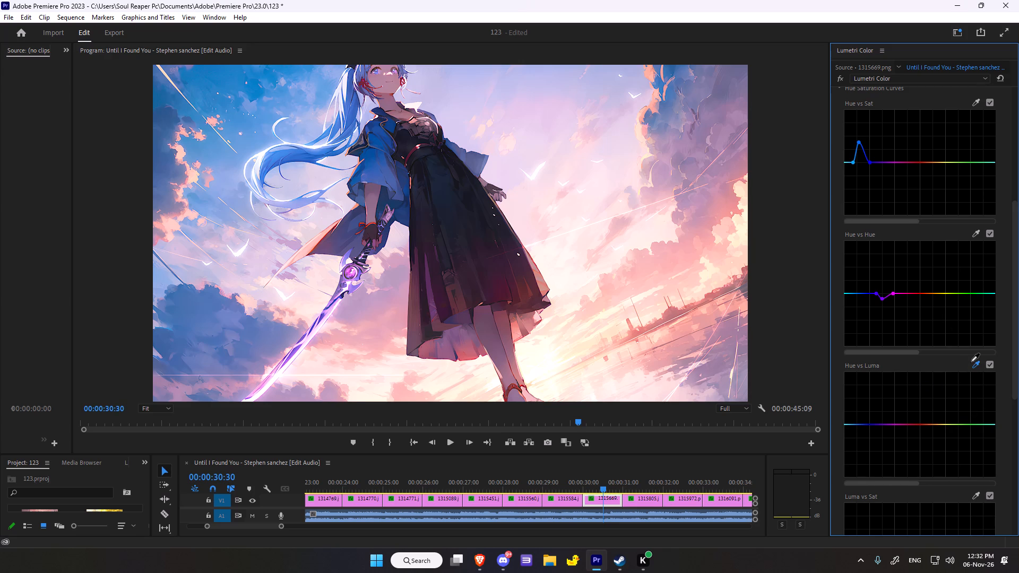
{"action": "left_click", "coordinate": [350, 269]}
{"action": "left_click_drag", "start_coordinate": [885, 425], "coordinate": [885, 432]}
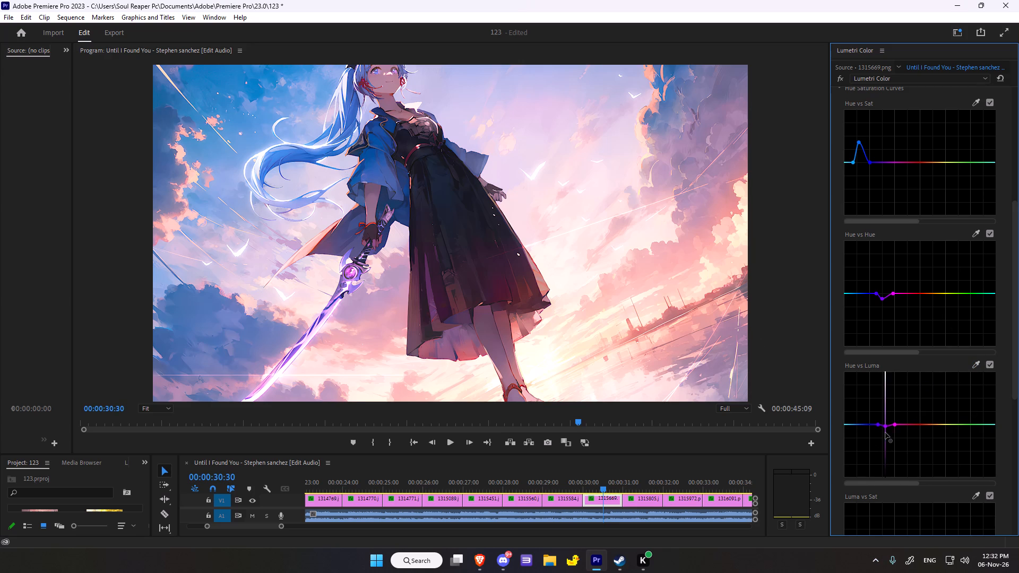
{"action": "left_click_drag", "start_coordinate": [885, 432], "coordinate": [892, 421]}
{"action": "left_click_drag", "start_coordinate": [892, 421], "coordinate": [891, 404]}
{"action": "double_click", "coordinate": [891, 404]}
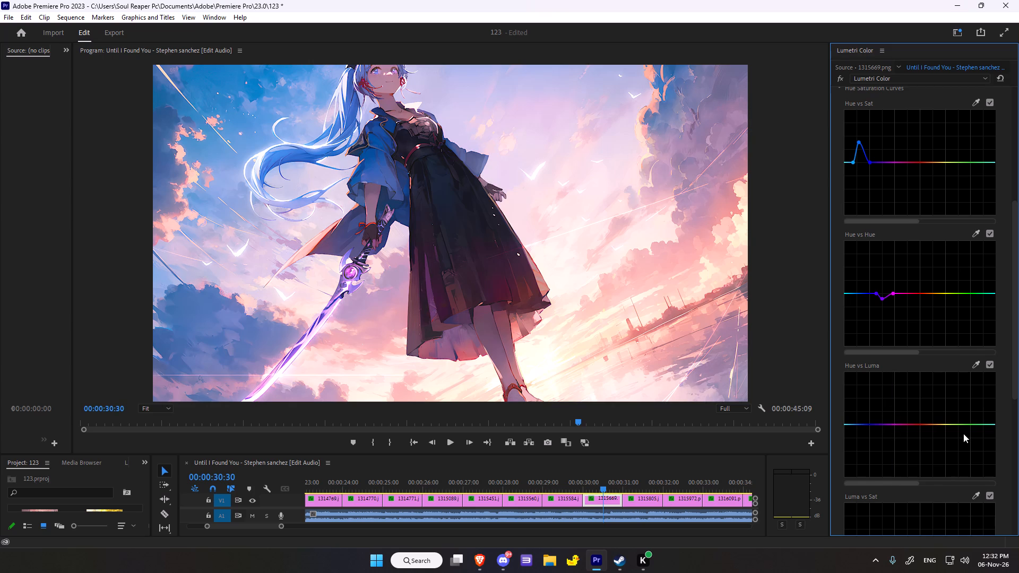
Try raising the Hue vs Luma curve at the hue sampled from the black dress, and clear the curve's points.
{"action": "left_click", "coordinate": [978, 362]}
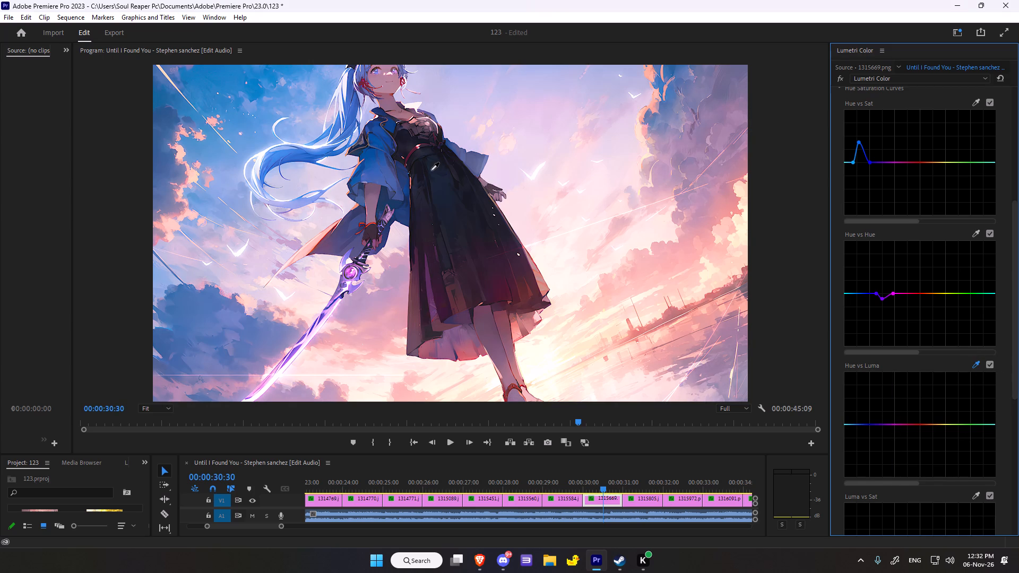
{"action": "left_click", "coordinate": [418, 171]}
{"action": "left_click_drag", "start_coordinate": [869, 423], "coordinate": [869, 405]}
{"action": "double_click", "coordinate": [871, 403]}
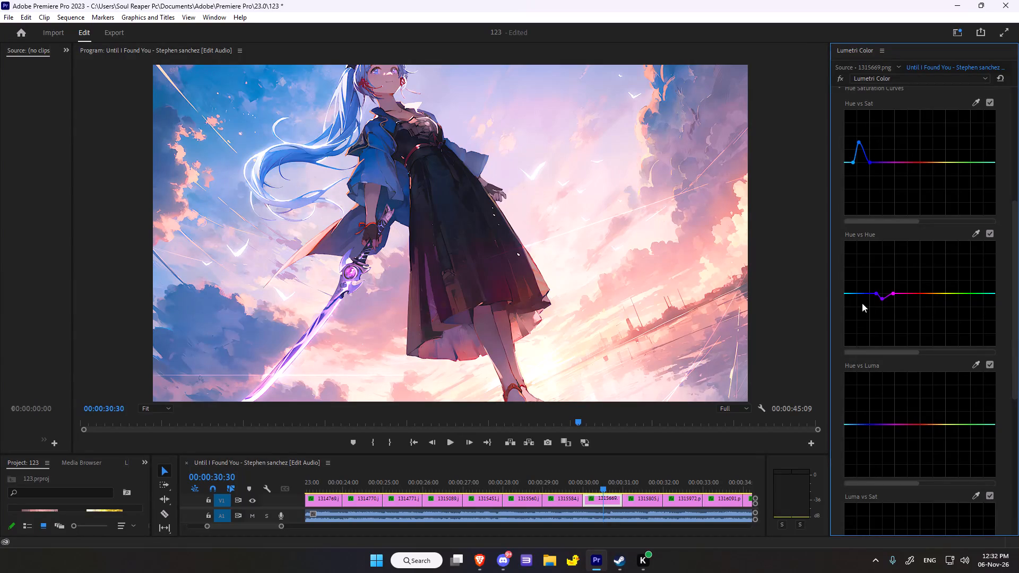
Sample the character's ankle for the Hue vs Luma curve and lower the red middle point slightly.
{"action": "left_click", "coordinate": [971, 362]}
{"action": "left_click", "coordinate": [975, 362]}
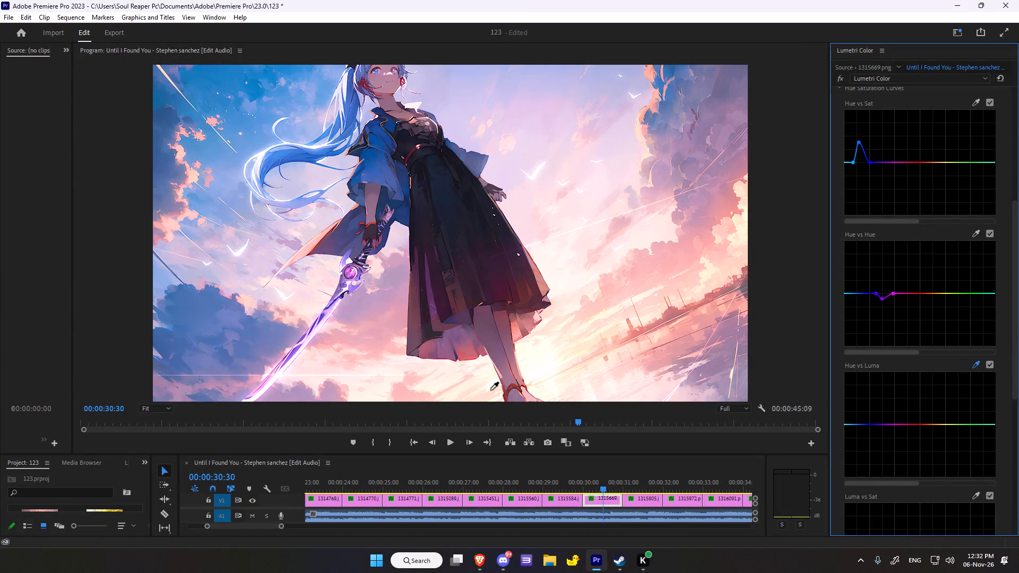
{"action": "left_click", "coordinate": [509, 387]}
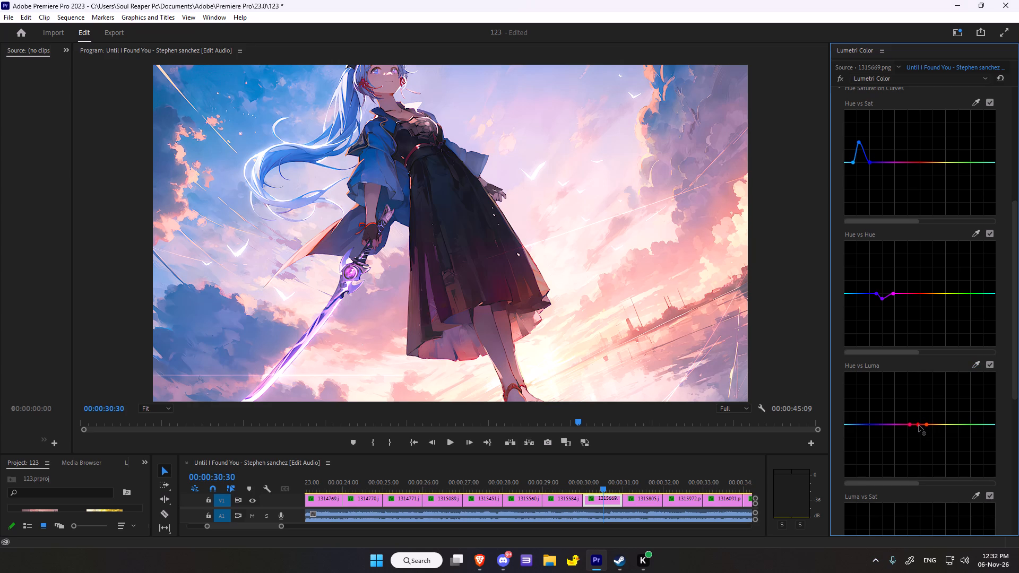
{"action": "left_click", "coordinate": [919, 425]}
Sample the glowing sword blade for the Luma vs Sat curve.
{"action": "scroll", "coordinate": [922, 413], "scroll_direction": "down", "scroll_amount": 8}
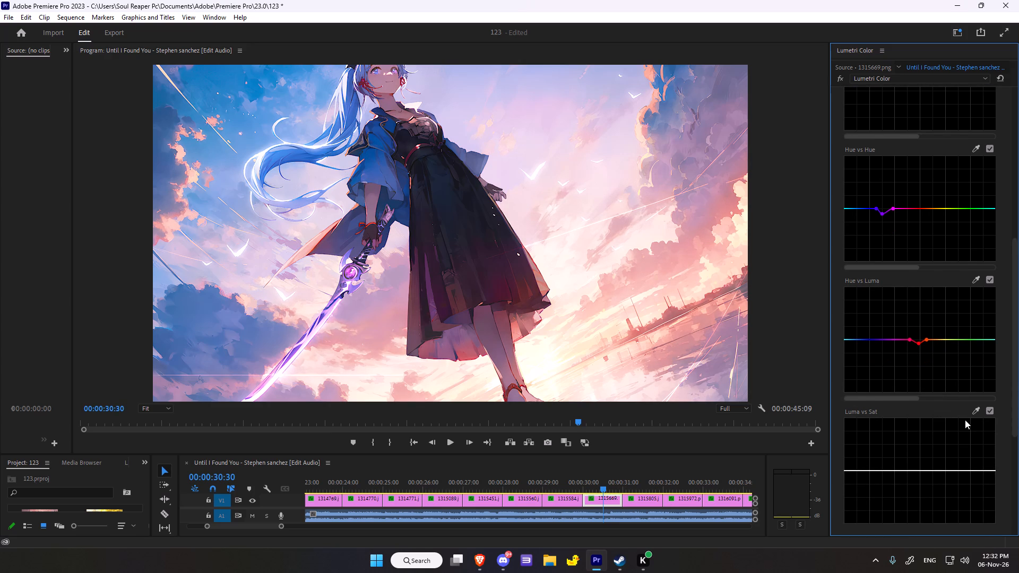
{"action": "scroll", "coordinate": [965, 420], "scroll_direction": "down", "scroll_amount": 2}
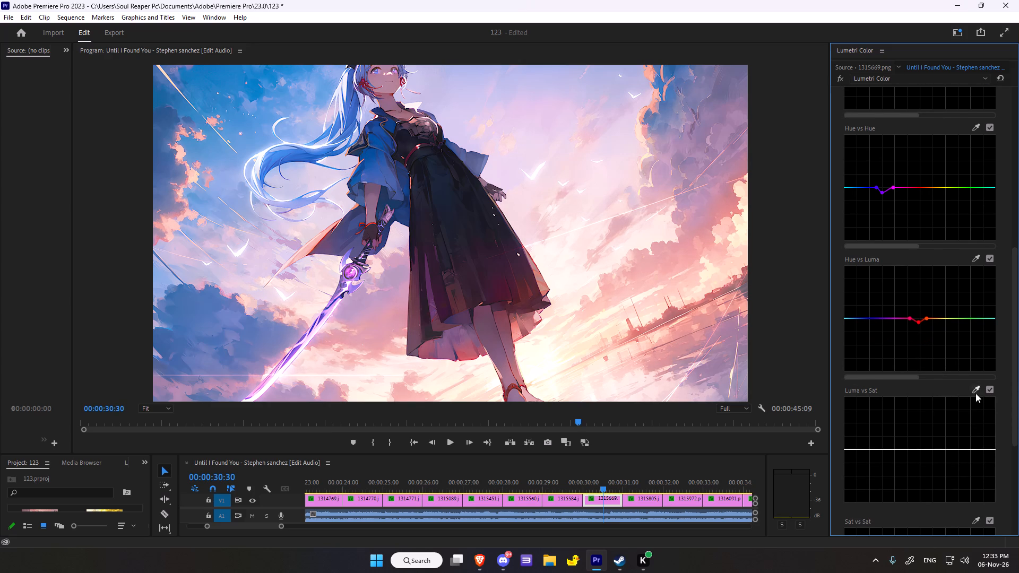
{"action": "left_click", "coordinate": [975, 393]}
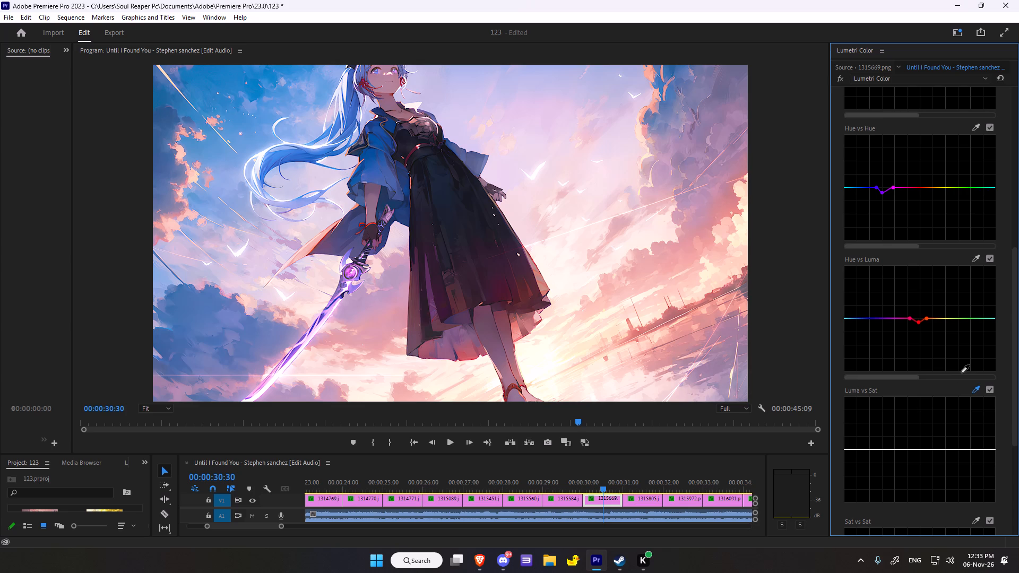
{"action": "left_click", "coordinate": [313, 334]}
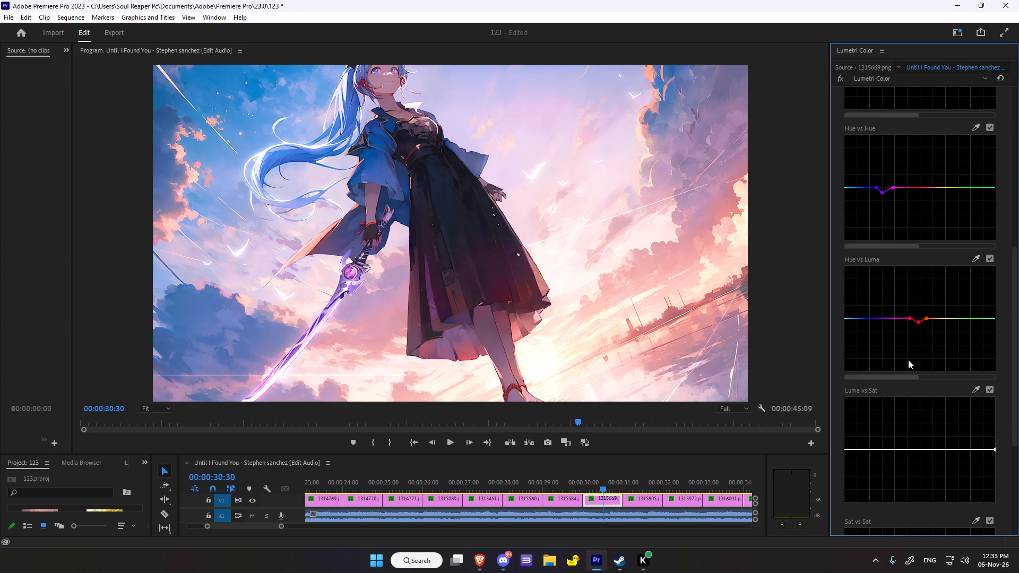
Sample the blue cloud beside the sword for the Luma vs Sat curve and raise its middle point slightly, close to the darker-side point.
{"action": "scroll", "coordinate": [851, 395], "scroll_direction": "down", "scroll_amount": 4}
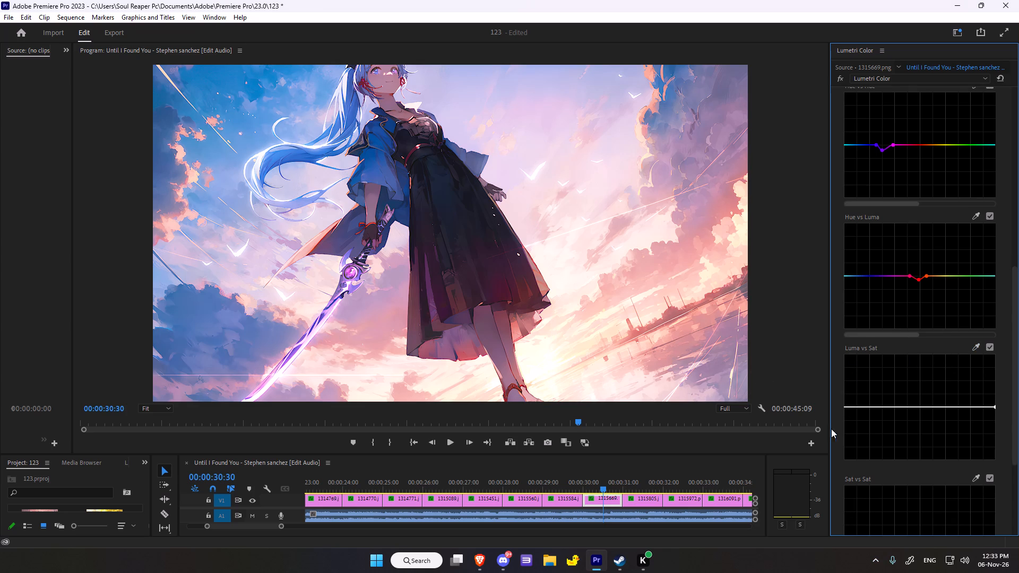
{"action": "left_click", "coordinate": [716, 446]}
{"action": "scroll", "coordinate": [963, 413], "scroll_direction": "down", "scroll_amount": 6}
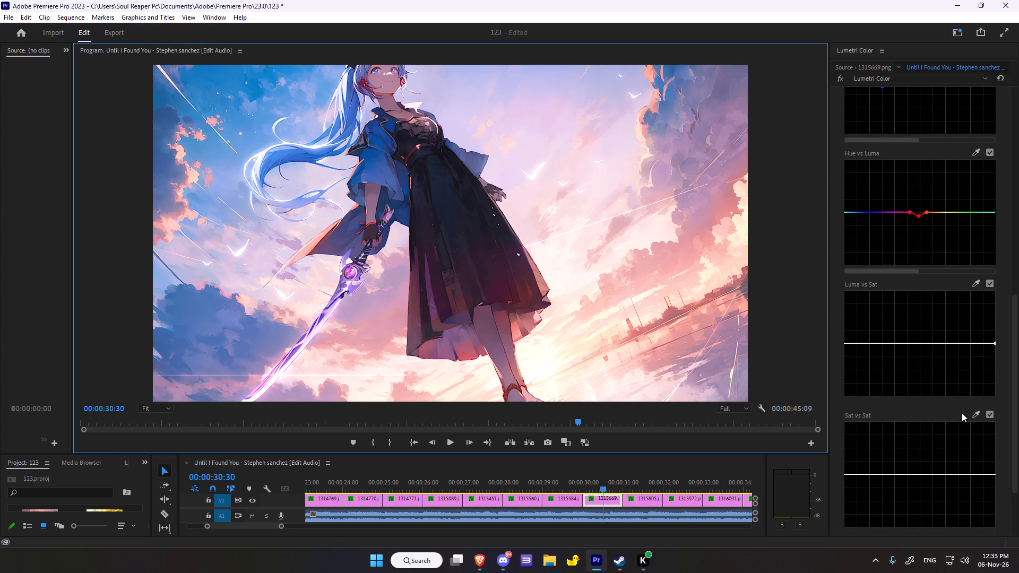
{"action": "scroll", "coordinate": [944, 377], "scroll_direction": "down", "scroll_amount": 7}
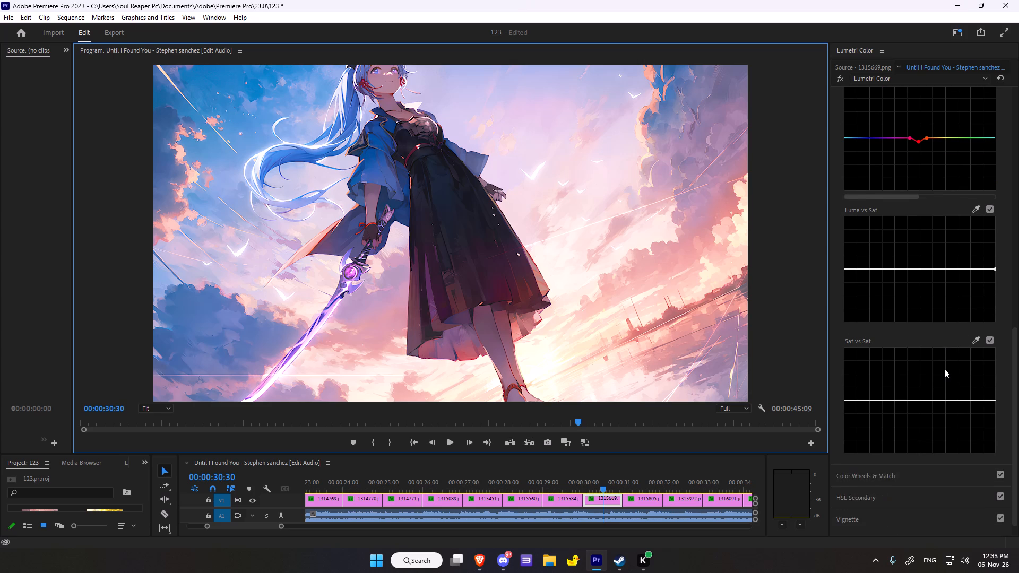
{"action": "scroll", "coordinate": [944, 369], "scroll_direction": "down", "scroll_amount": 4}
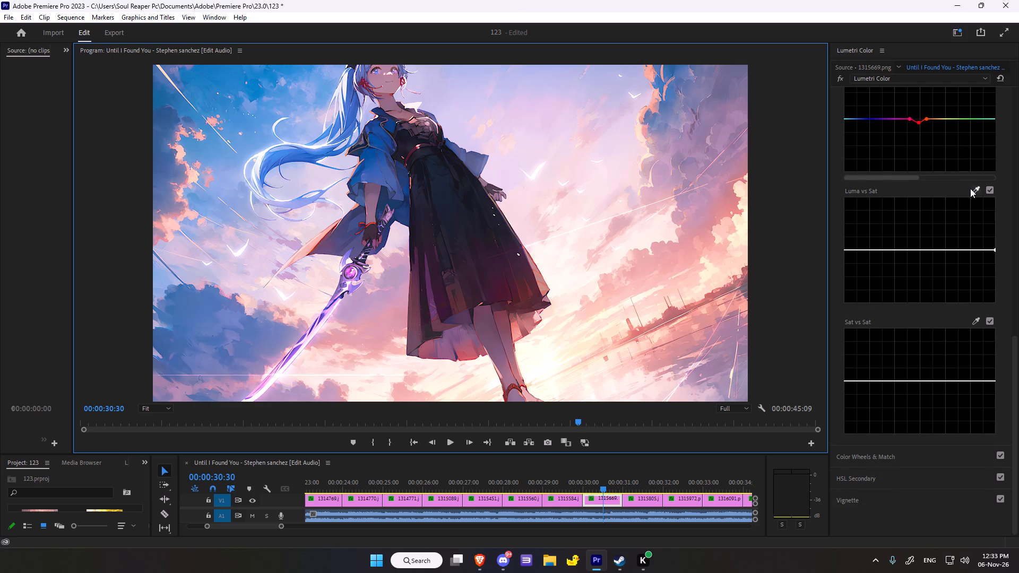
{"action": "left_click", "coordinate": [973, 188]}
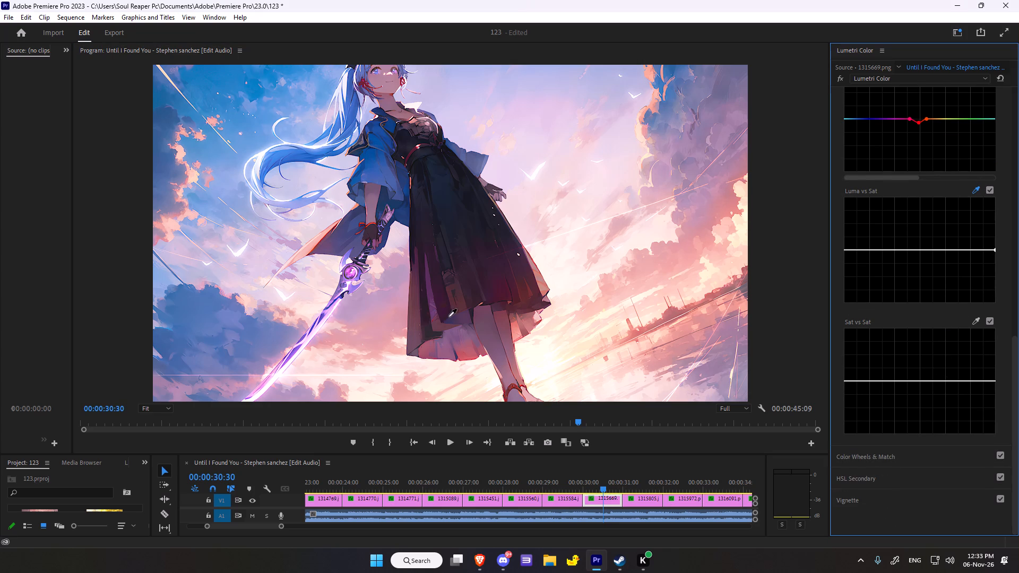
{"action": "left_click", "coordinate": [204, 319]}
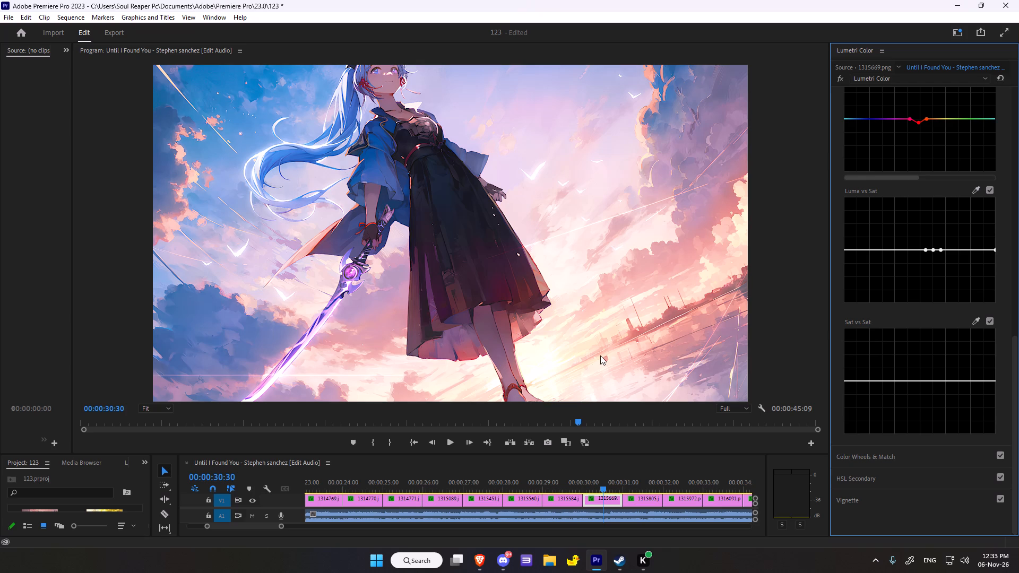
{"action": "left_click_drag", "start_coordinate": [935, 250], "coordinate": [937, 276]}
{"action": "left_click_drag", "start_coordinate": [937, 276], "coordinate": [921, 242]}
Add a vignette to 1315669.png with amount -1.7, midpoint 30.4, roundness -33.7 and feather 28.3.
{"action": "scroll", "coordinate": [916, 320], "scroll_direction": "down", "scroll_amount": 2}
{"action": "scroll", "coordinate": [932, 253], "scroll_direction": "down", "scroll_amount": 6}
{"action": "left_click", "coordinate": [861, 496]}
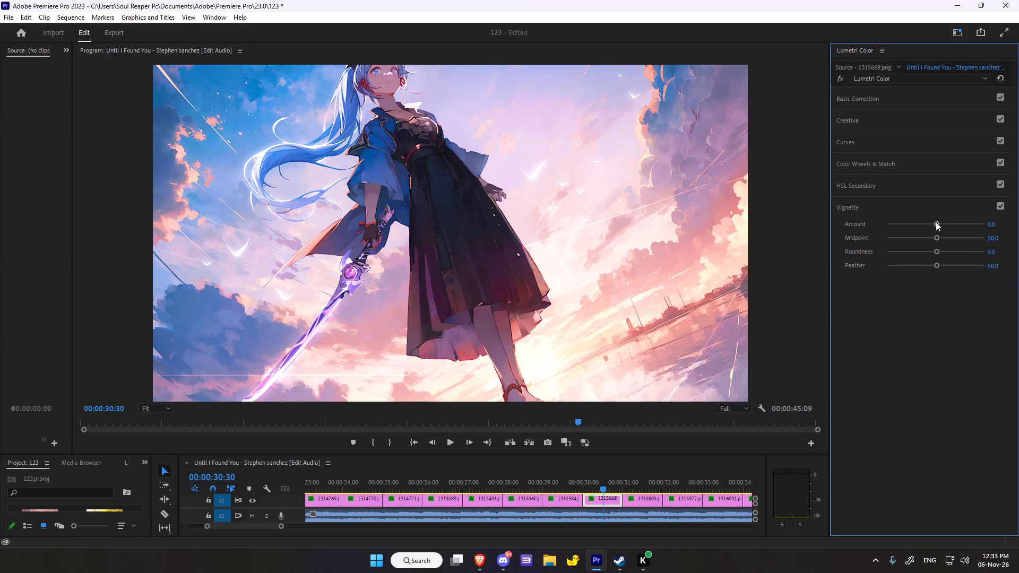
{"action": "left_click_drag", "start_coordinate": [936, 222], "coordinate": [906, 226]}
{"action": "left_click_drag", "start_coordinate": [935, 235], "coordinate": [918, 238]}
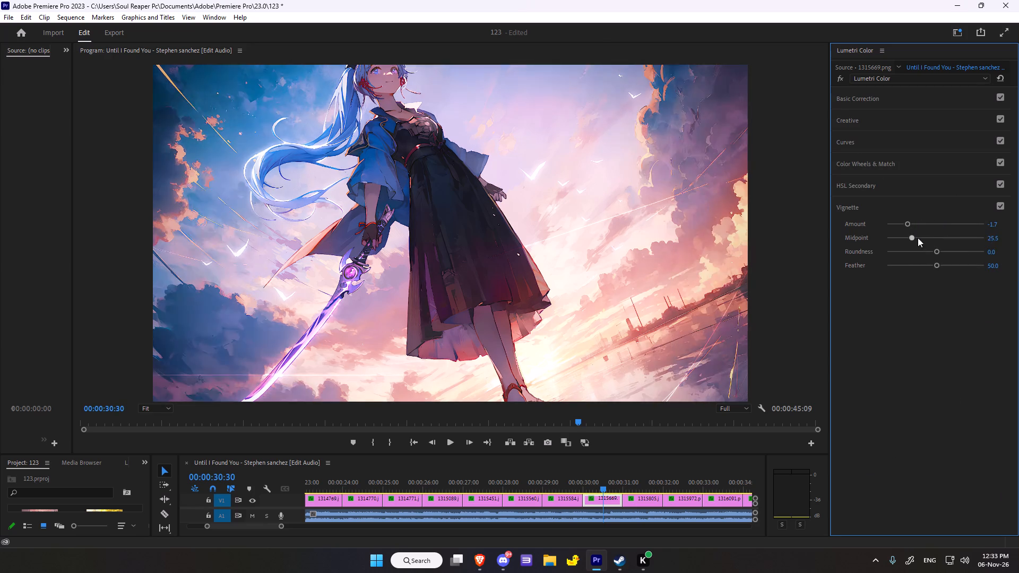
{"action": "left_click_drag", "start_coordinate": [918, 238], "coordinate": [916, 239]}
{"action": "left_click_drag", "start_coordinate": [935, 253], "coordinate": [929, 248]}
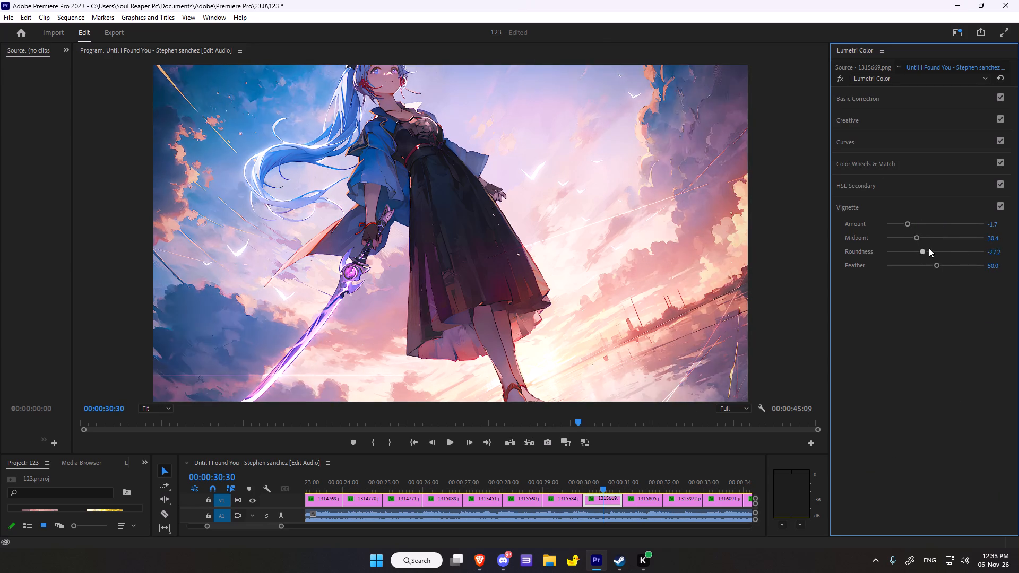
{"action": "left_click_drag", "start_coordinate": [929, 248], "coordinate": [918, 249]}
{"action": "left_click_drag", "start_coordinate": [935, 264], "coordinate": [913, 265]}
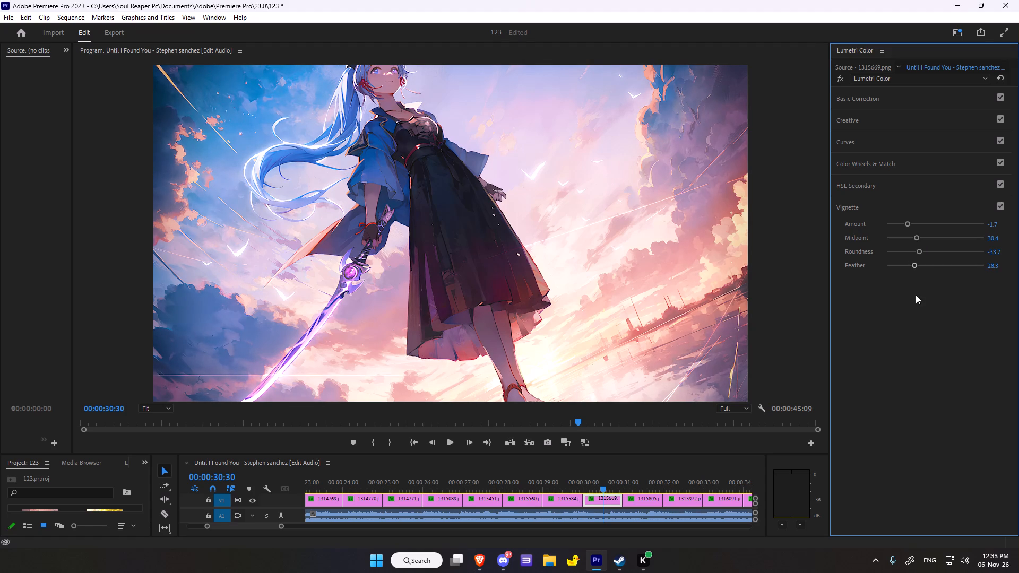
Move the playhead to the 1315805.jpg clip at 00:00:31:33 and reset its Lumetri Color effect.
{"action": "scroll", "coordinate": [572, 418], "scroll_direction": "down", "scroll_amount": 8}
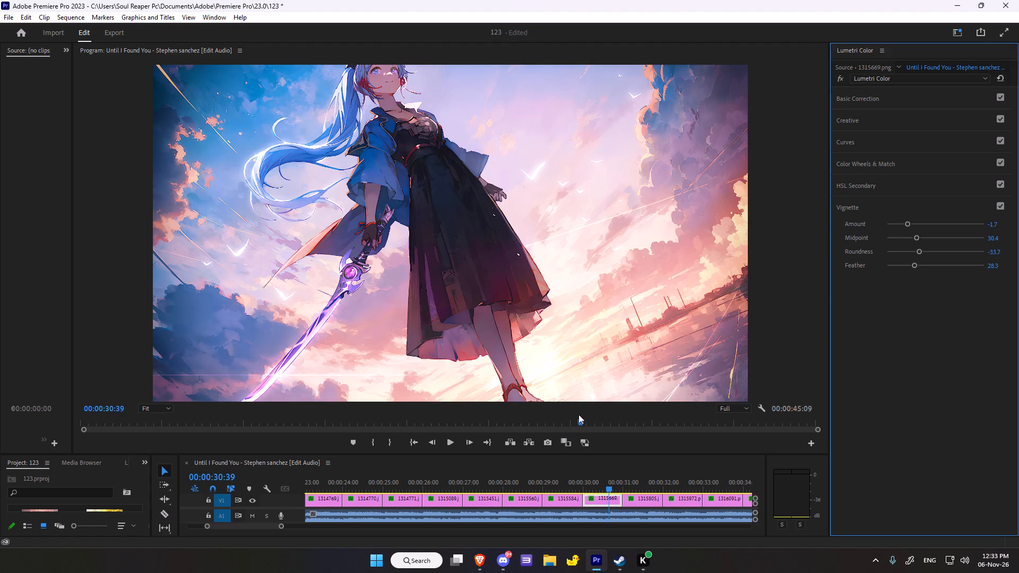
{"action": "scroll", "coordinate": [578, 414], "scroll_direction": "down", "scroll_amount": 20}
{"action": "scroll", "coordinate": [577, 418], "scroll_direction": "down", "scroll_amount": 4}
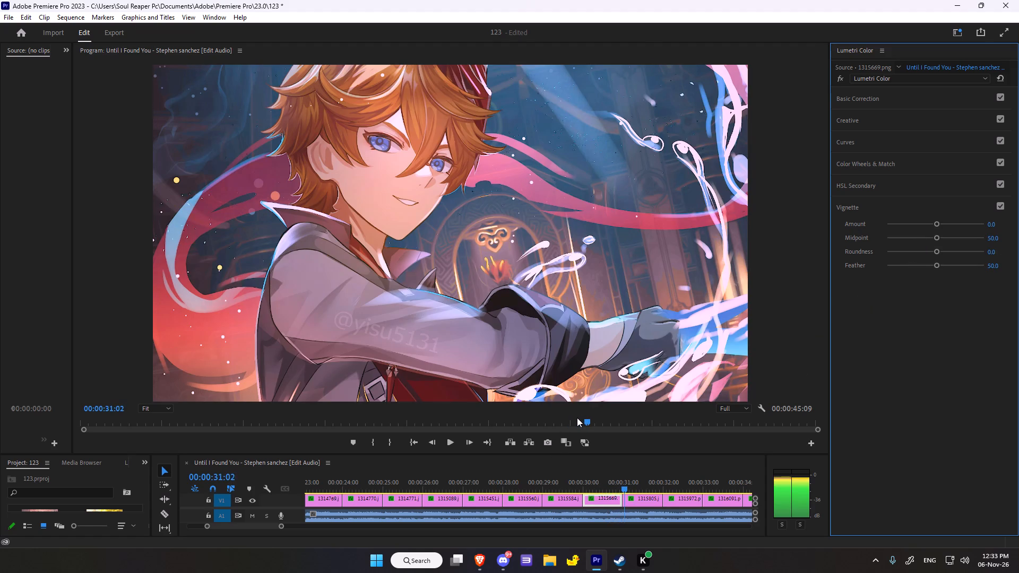
{"action": "scroll", "coordinate": [577, 418], "scroll_direction": "down", "scroll_amount": 18}
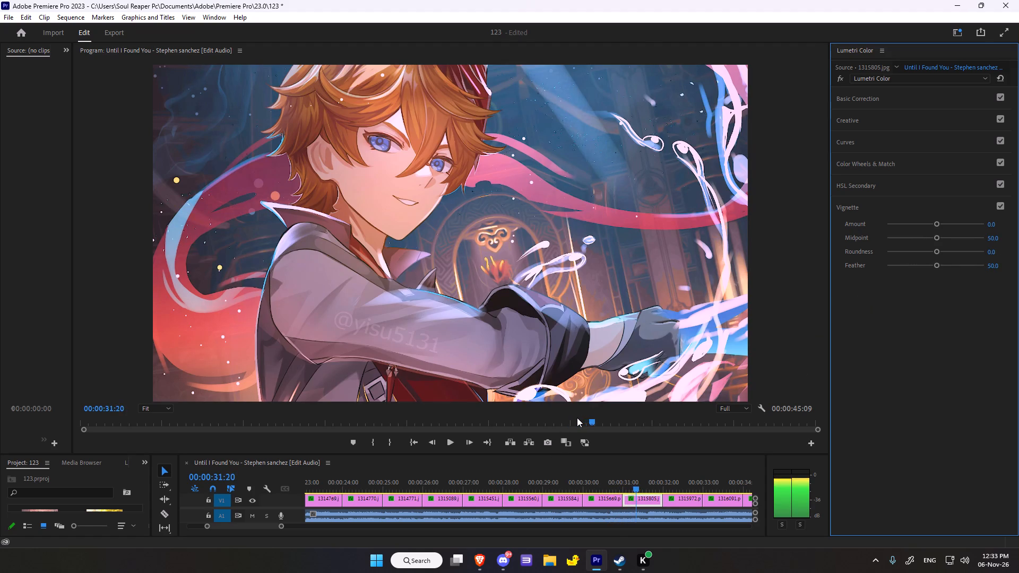
{"action": "scroll", "coordinate": [577, 418], "scroll_direction": "down", "scroll_amount": 14}
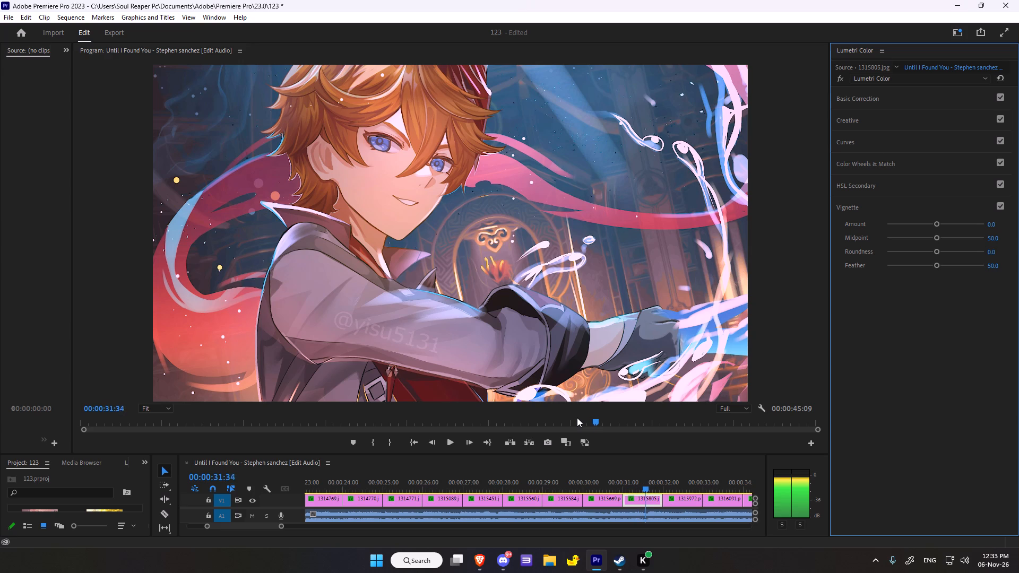
{"action": "scroll", "coordinate": [577, 418], "scroll_direction": "down", "scroll_amount": 2}
{"action": "scroll", "coordinate": [577, 418], "scroll_direction": "up", "scroll_amount": 3}
{"action": "left_click", "coordinate": [847, 95]}
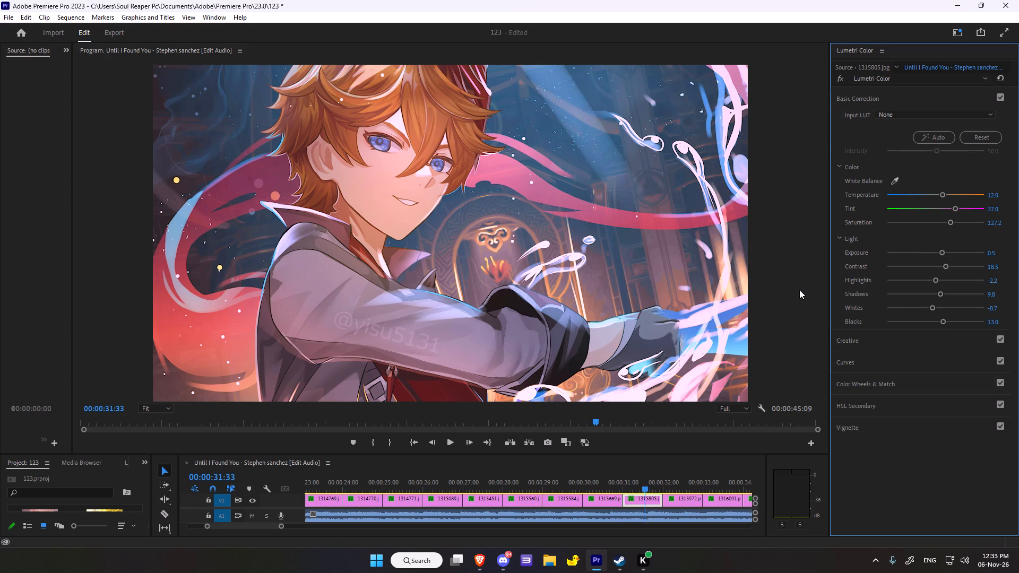
{"action": "left_click", "coordinate": [842, 74]}
{"action": "left_click", "coordinate": [842, 74]}
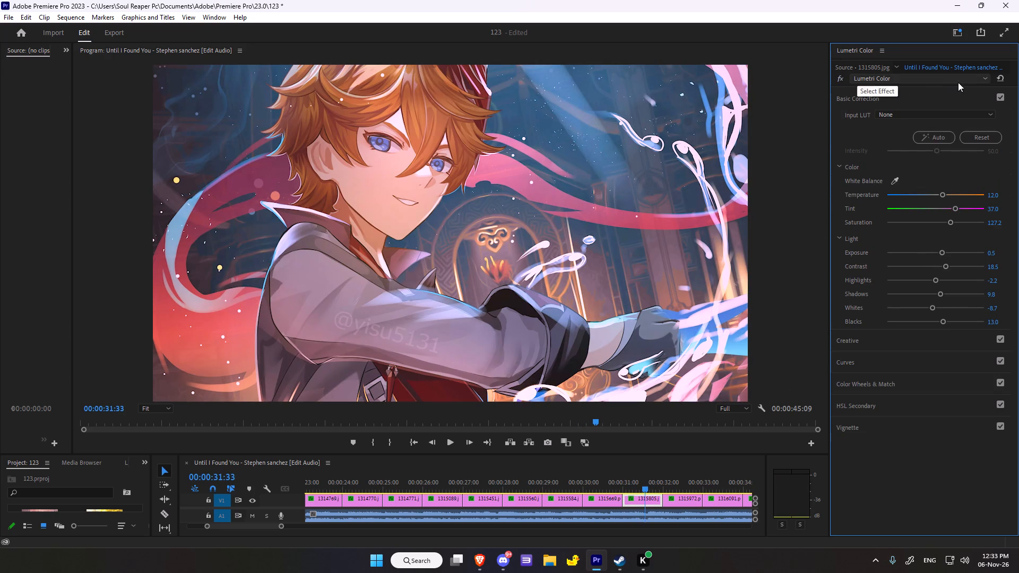
{"action": "left_click", "coordinate": [999, 77]}
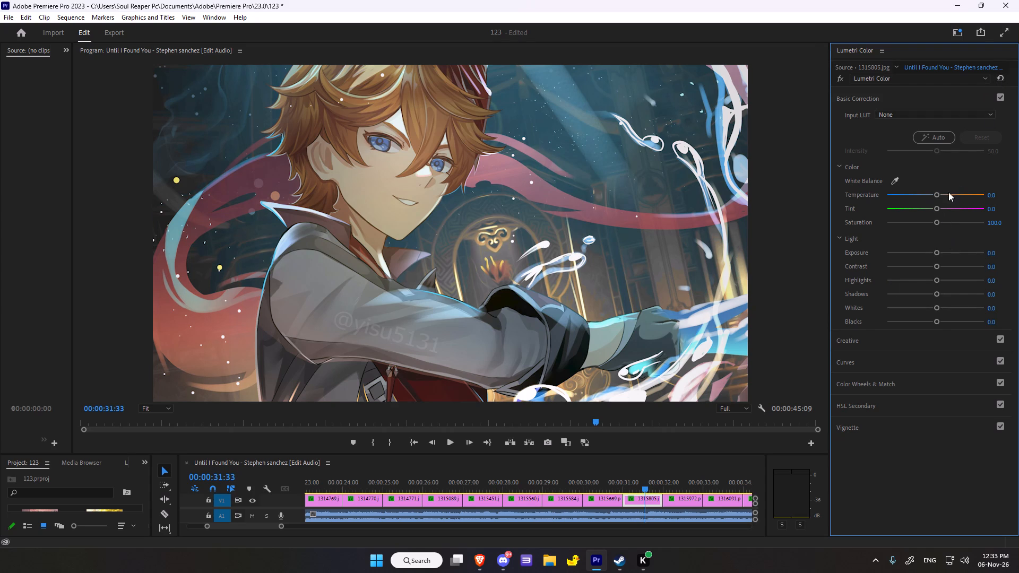
Set the 1315805.jpg clip's temperature to -26.1, tint to 34.8 and saturation to 132.6 in Basic Correction.
{"action": "left_click_drag", "start_coordinate": [940, 195], "coordinate": [922, 198]}
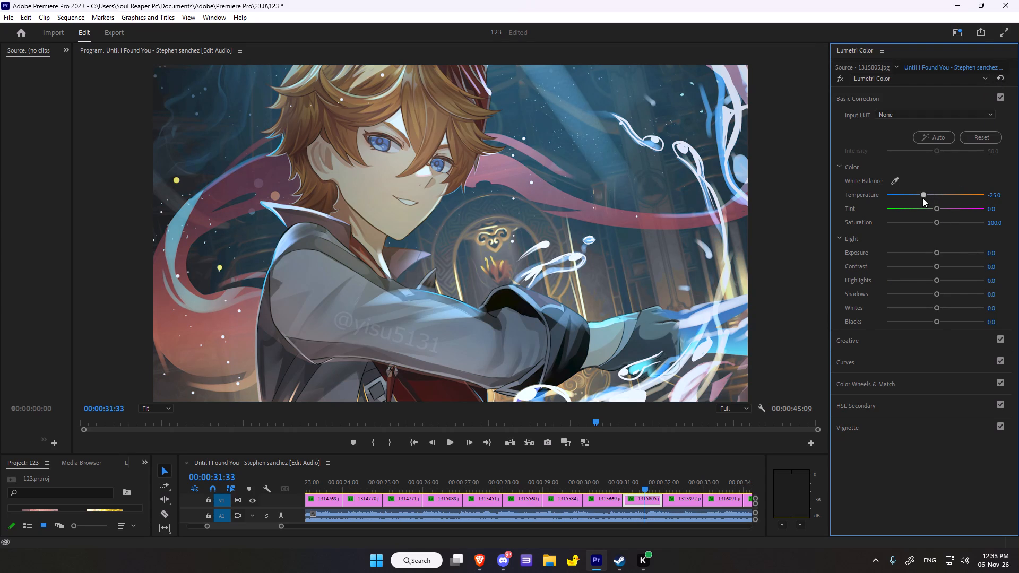
{"action": "left_click_drag", "start_coordinate": [922, 198], "coordinate": [922, 198]}
{"action": "left_click_drag", "start_coordinate": [936, 210], "coordinate": [939, 209]}
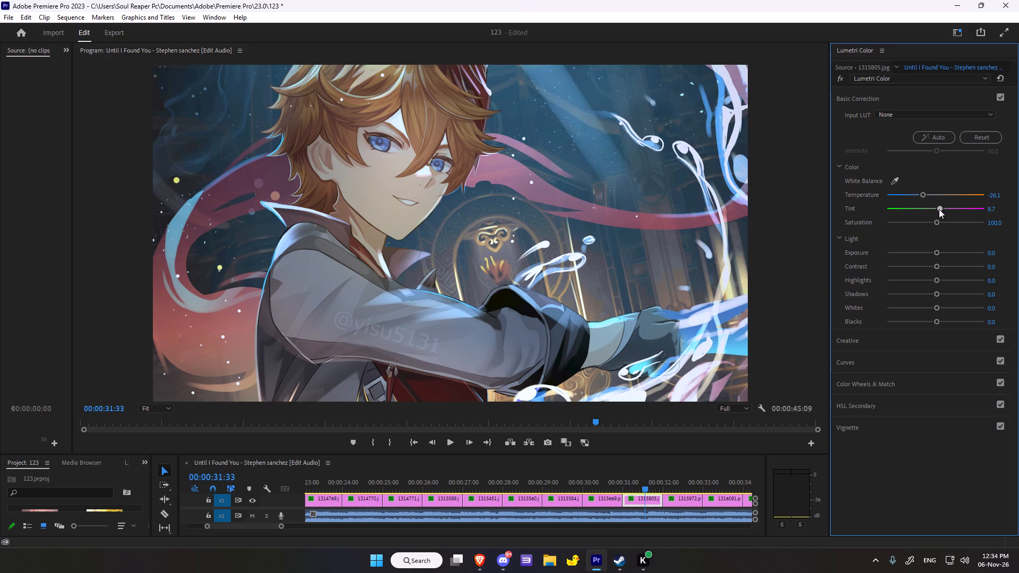
{"action": "left_click_drag", "start_coordinate": [939, 209], "coordinate": [952, 204]}
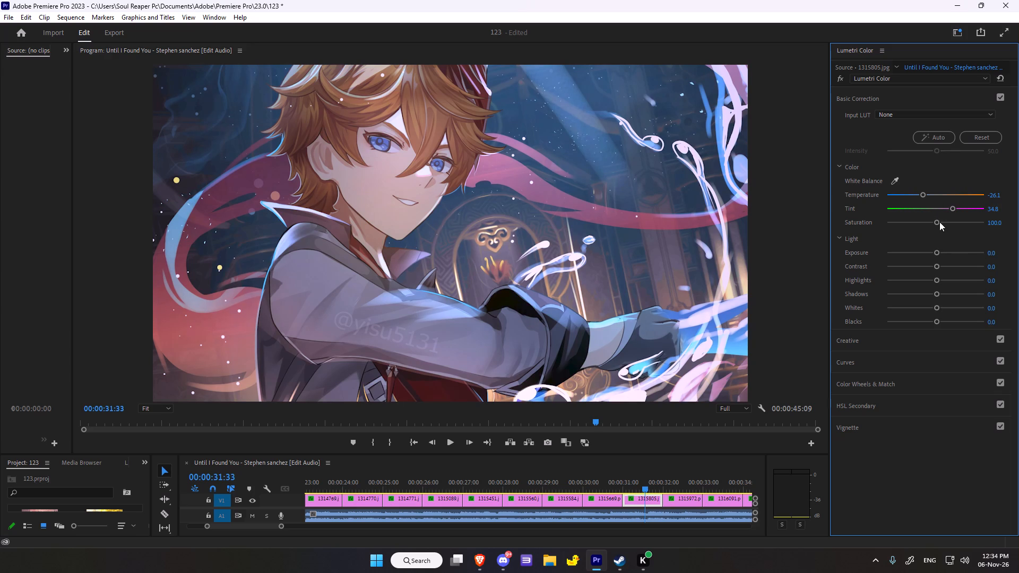
{"action": "left_click_drag", "start_coordinate": [939, 222], "coordinate": [951, 220]}
Set the 1315805.jpg clip's exposure to 0.7 and contrast to 44.6 in Basic Correction.
{"action": "left_click", "coordinate": [938, 250]}
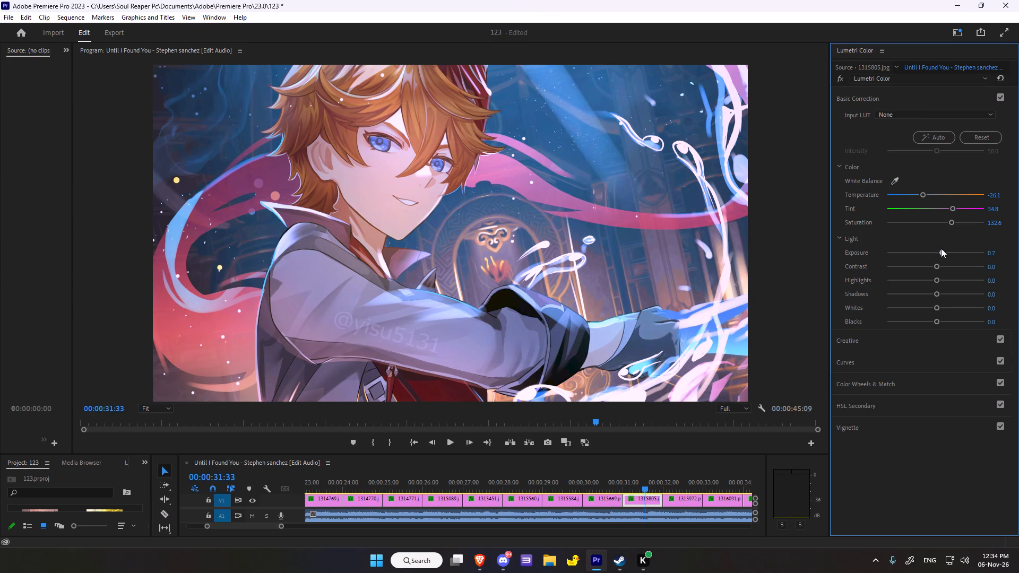
{"action": "left_click_drag", "start_coordinate": [937, 268], "coordinate": [939, 267]}
{"action": "left_click_drag", "start_coordinate": [939, 267], "coordinate": [970, 266]}
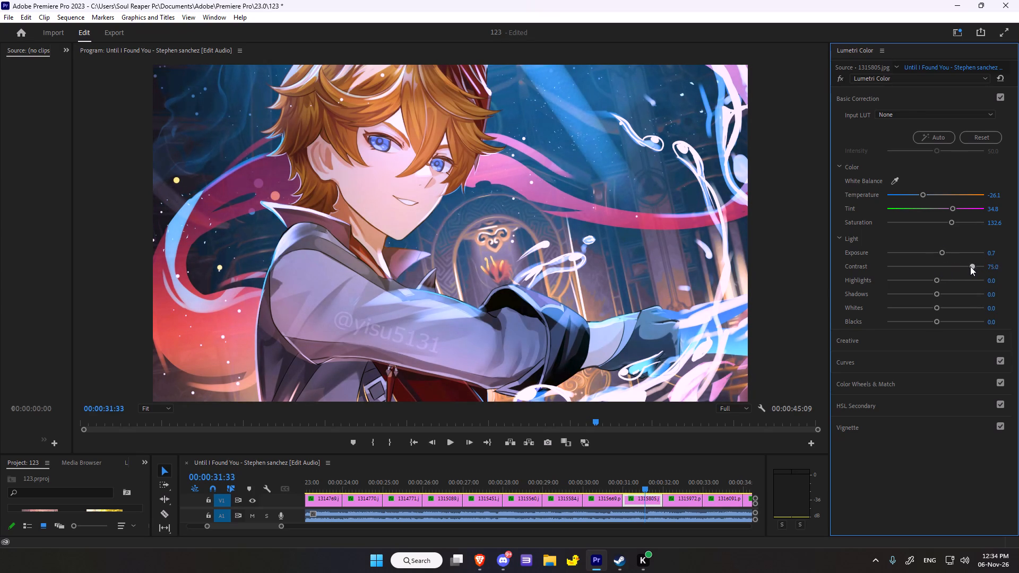
{"action": "left_click_drag", "start_coordinate": [970, 266], "coordinate": [956, 271]}
Set highlights to 19.6, shadows to 13.0 and whites to -7.6, and keep blacks close to zero.
{"action": "left_click_drag", "start_coordinate": [938, 280], "coordinate": [944, 277]}
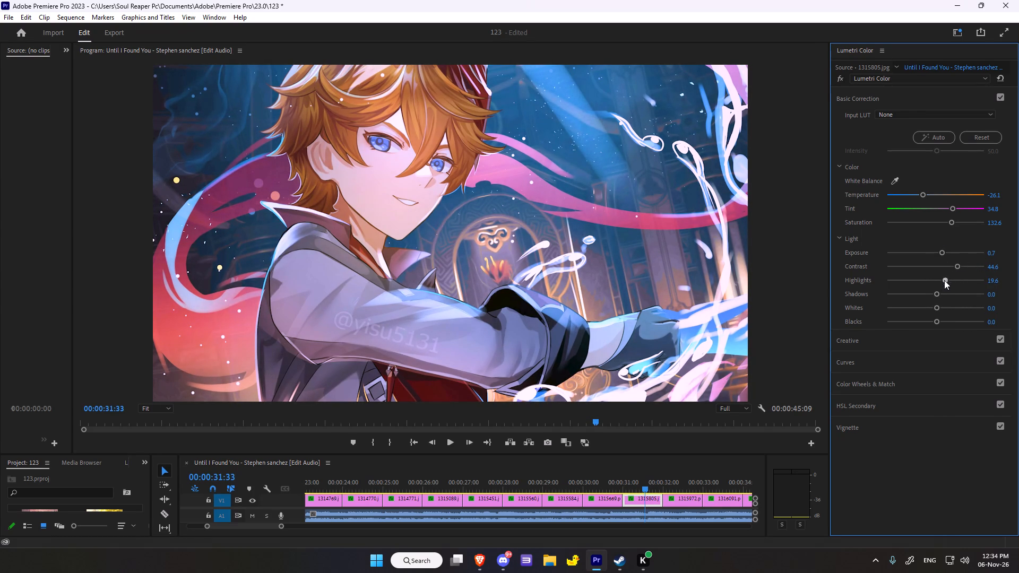
{"action": "left_click_drag", "start_coordinate": [935, 293], "coordinate": [941, 291]}
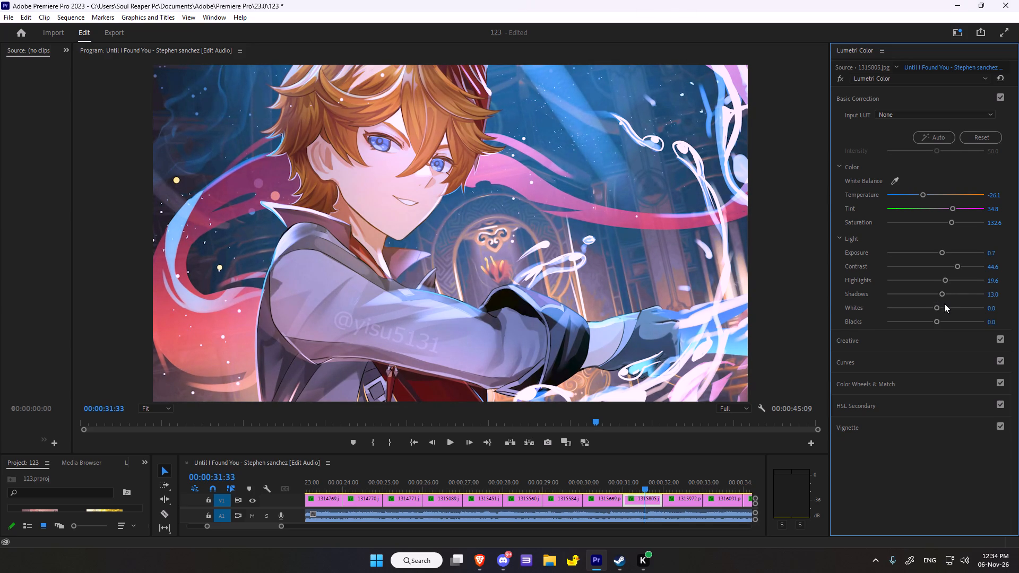
{"action": "left_click_drag", "start_coordinate": [932, 307], "coordinate": [921, 302]}
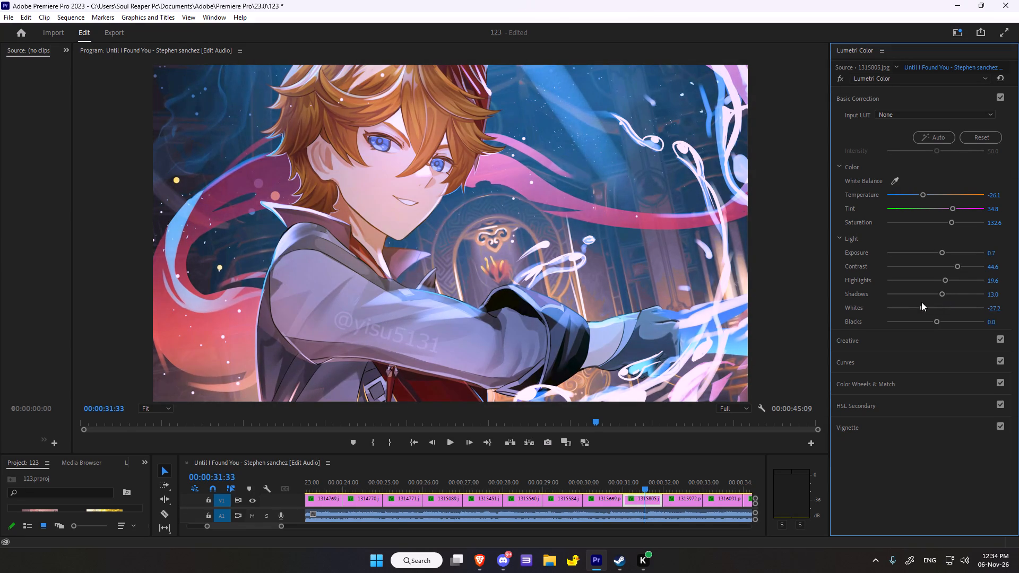
{"action": "left_click_drag", "start_coordinate": [921, 302], "coordinate": [931, 300]}
{"action": "left_click_drag", "start_coordinate": [937, 320], "coordinate": [931, 317]}
{"action": "left_click_drag", "start_coordinate": [931, 317], "coordinate": [936, 315]}
{"action": "left_click_drag", "start_coordinate": [936, 315], "coordinate": [935, 315]}
In the Creative adjustments, set sharpen to 59.8 and saturation to 95.7, trying stronger vibrance but resetting it to 0.0.
{"action": "left_click", "coordinate": [863, 340]}
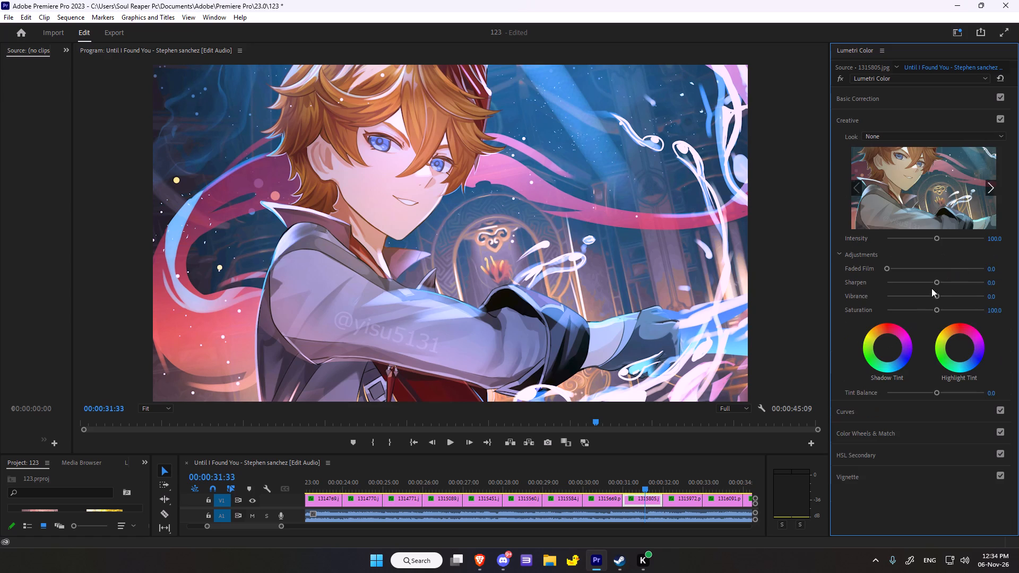
{"action": "left_click_drag", "start_coordinate": [938, 282], "coordinate": [964, 276]}
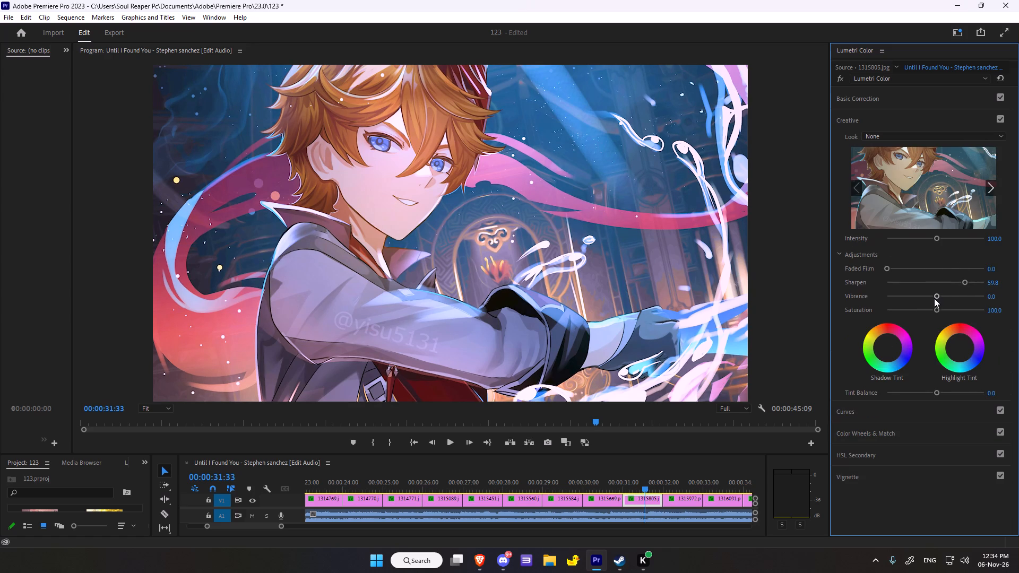
{"action": "left_click_drag", "start_coordinate": [934, 298], "coordinate": [981, 293]}
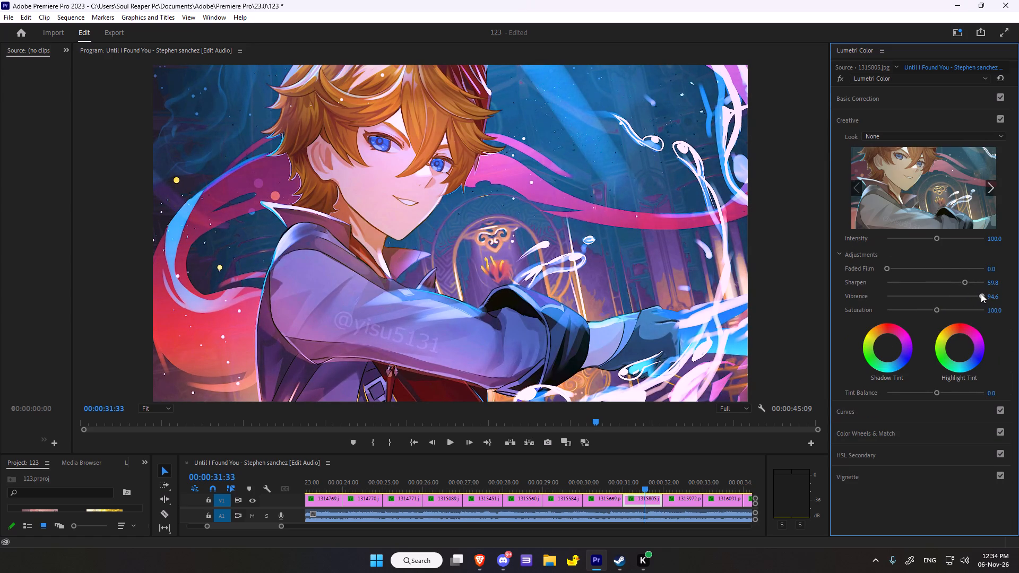
{"action": "left_click_drag", "start_coordinate": [981, 293], "coordinate": [940, 298]}
{"action": "double_click", "coordinate": [940, 298]}
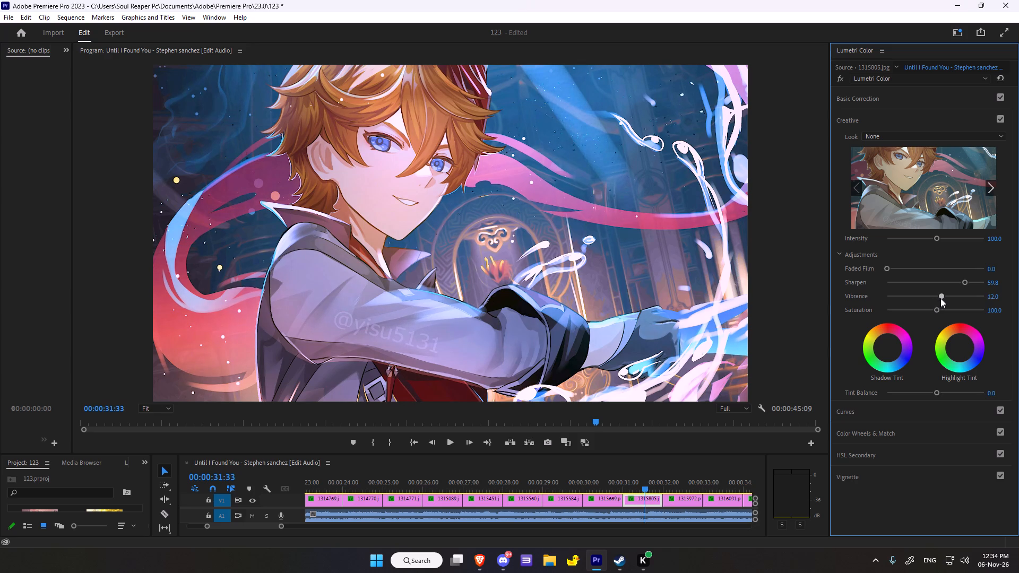
{"action": "left_click", "coordinate": [937, 311]}
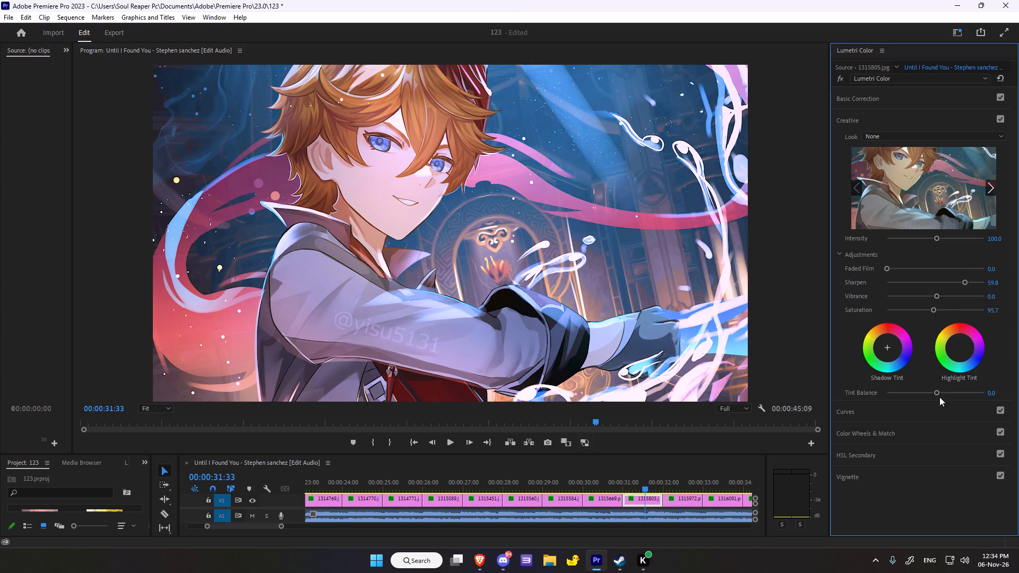
Shift the shadow tint slightly toward yellow-green and leave the highlight tint almost at the center of its wheel.
{"action": "left_click_drag", "start_coordinate": [887, 350], "coordinate": [928, 274]}
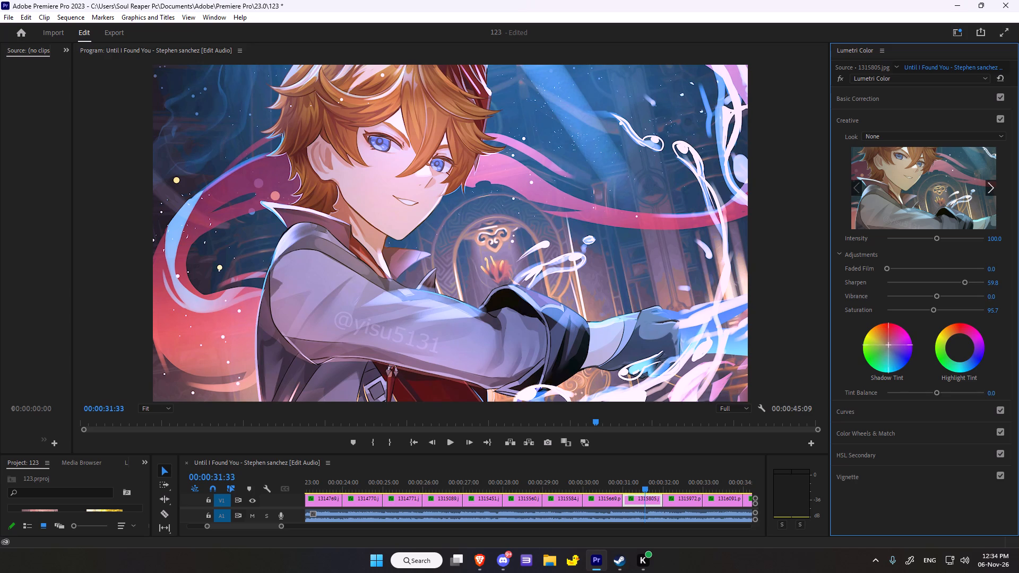
{"action": "left_click_drag", "start_coordinate": [928, 274], "coordinate": [801, 271]}
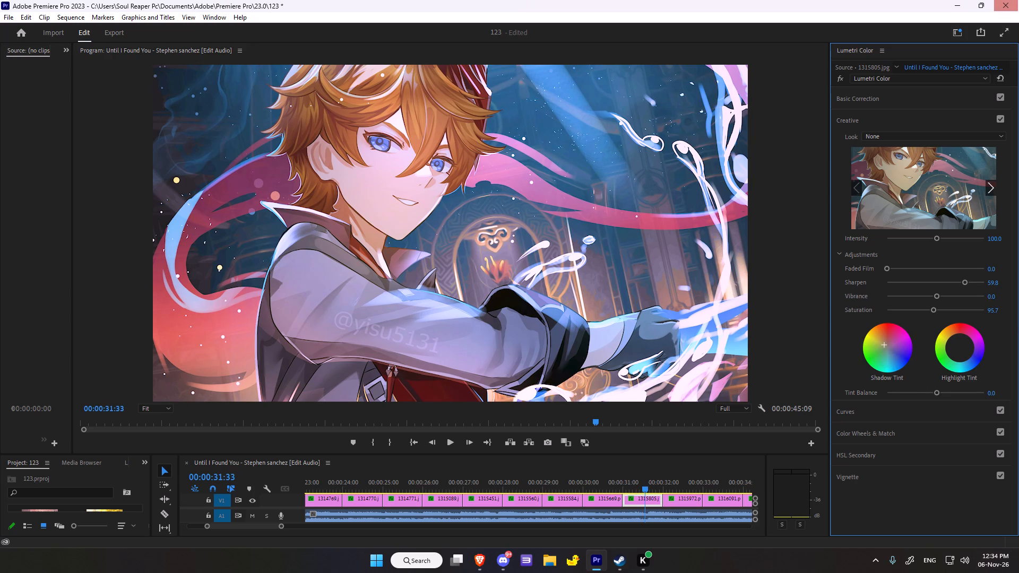
{"action": "left_click_drag", "start_coordinate": [961, 347], "coordinate": [958, 389]}
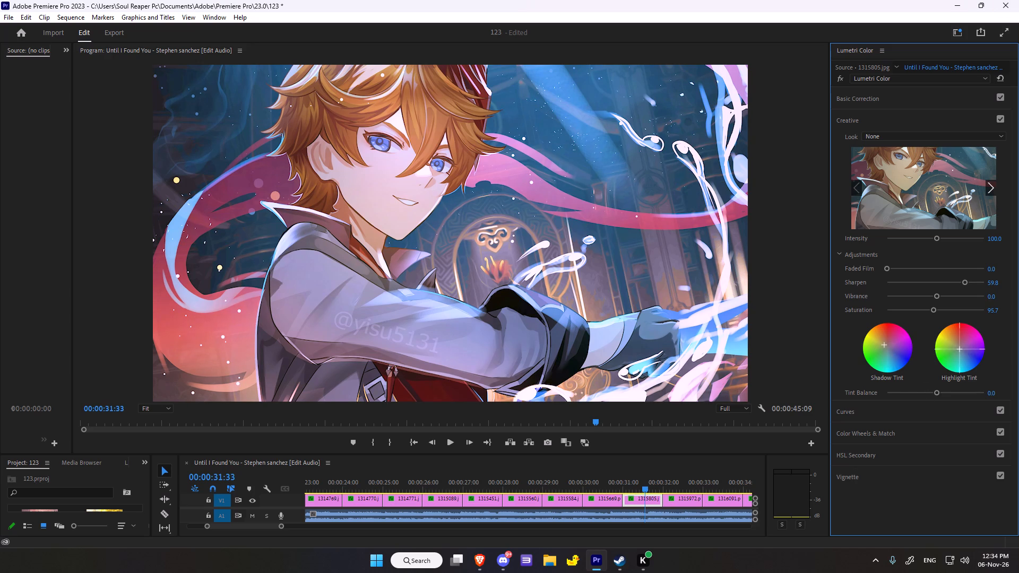
{"action": "left_click_drag", "start_coordinate": [958, 389], "coordinate": [968, 336]}
Add a midpoint to the white RGB curve and lower it slightly below the diagonal.
{"action": "scroll", "coordinate": [916, 397], "scroll_direction": "down", "scroll_amount": 1}
{"action": "left_click", "coordinate": [843, 413]}
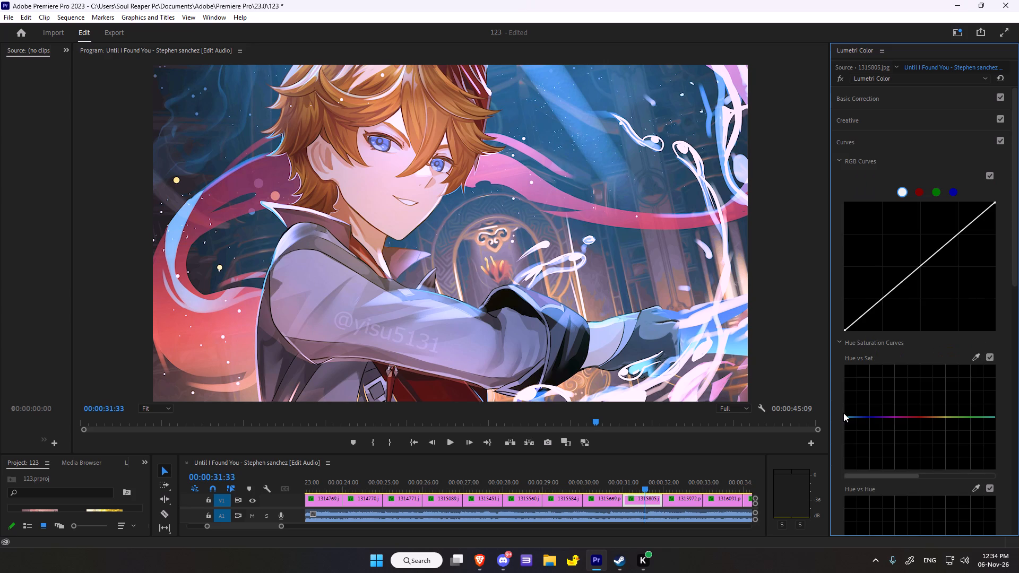
{"action": "left_click_drag", "start_coordinate": [921, 265], "coordinate": [921, 275]}
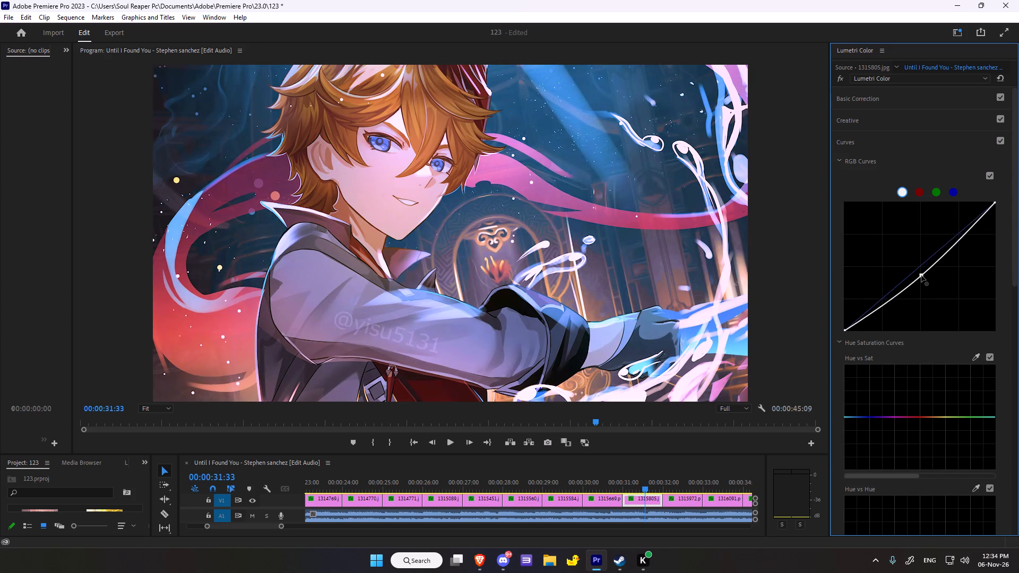
{"action": "left_click_drag", "start_coordinate": [921, 275], "coordinate": [921, 271]}
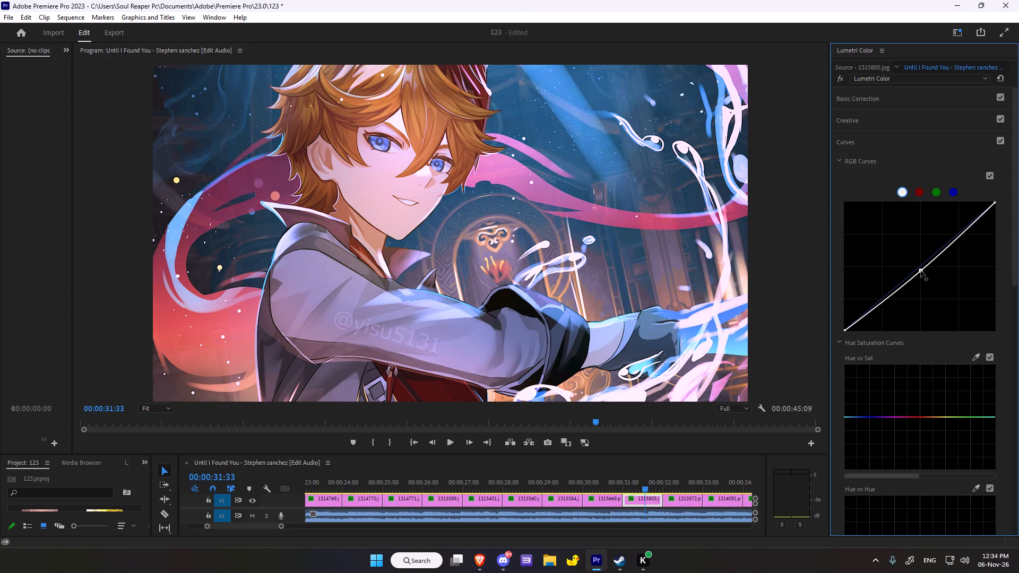
Sample the red glow in the image's lower-left area for the Hue vs Sat curve and raise its middle point slightly.
{"action": "left_click", "coordinate": [977, 358]}
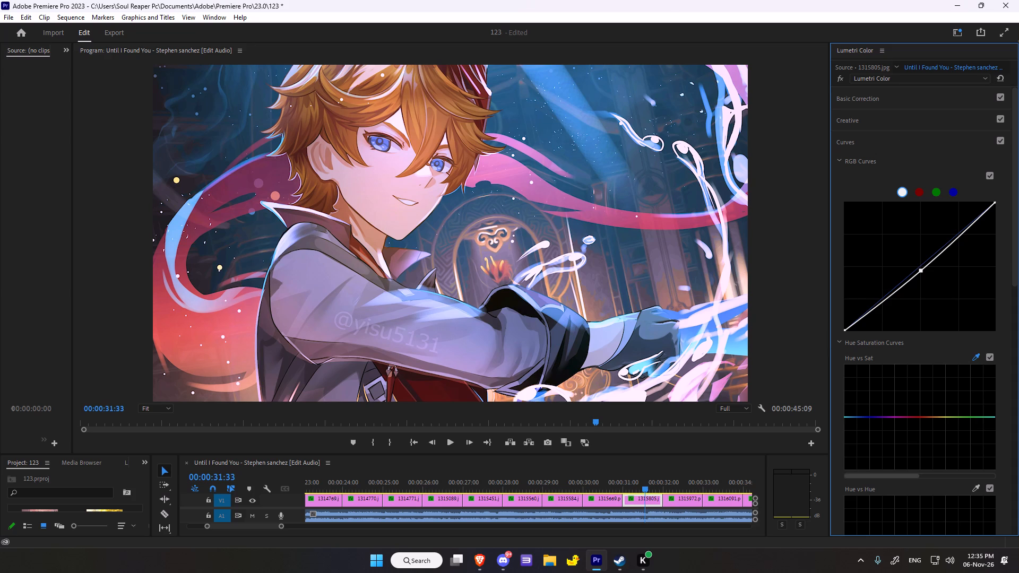
{"action": "left_click", "coordinate": [175, 319]}
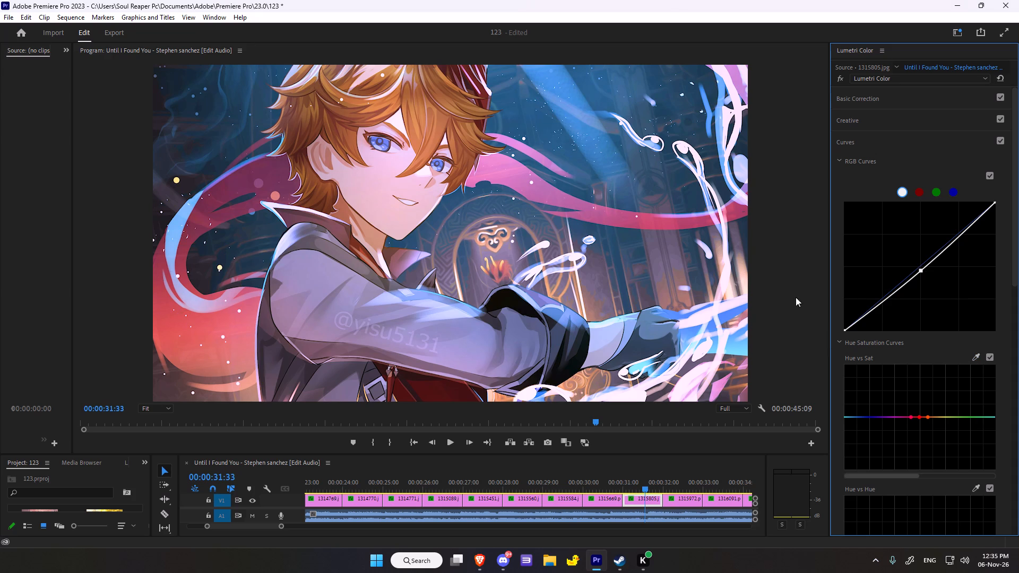
{"action": "left_click_drag", "start_coordinate": [921, 419], "coordinate": [920, 396]}
{"action": "left_click_drag", "start_coordinate": [920, 396], "coordinate": [921, 413]}
{"action": "left_click_drag", "start_coordinate": [921, 413], "coordinate": [920, 411]}
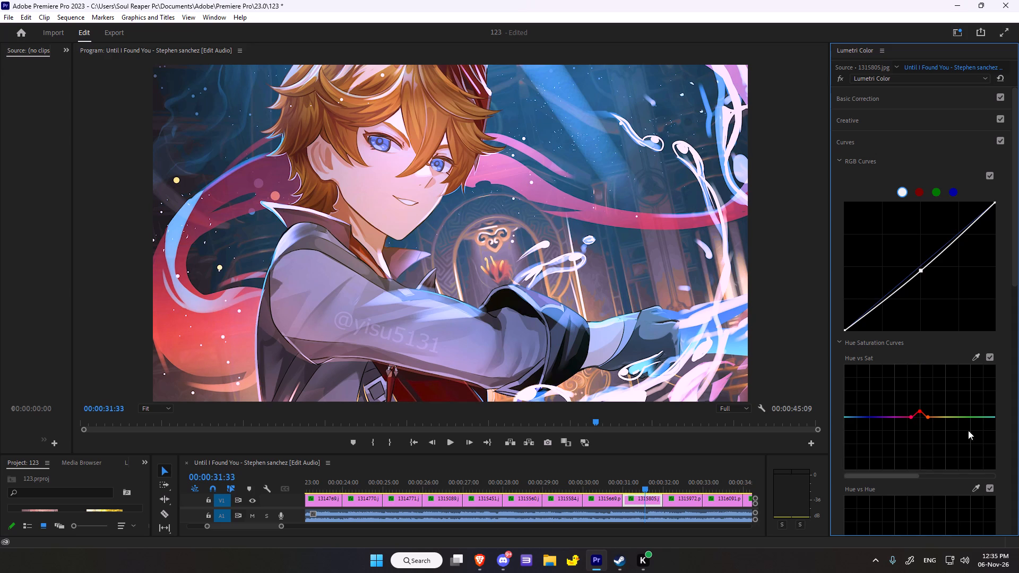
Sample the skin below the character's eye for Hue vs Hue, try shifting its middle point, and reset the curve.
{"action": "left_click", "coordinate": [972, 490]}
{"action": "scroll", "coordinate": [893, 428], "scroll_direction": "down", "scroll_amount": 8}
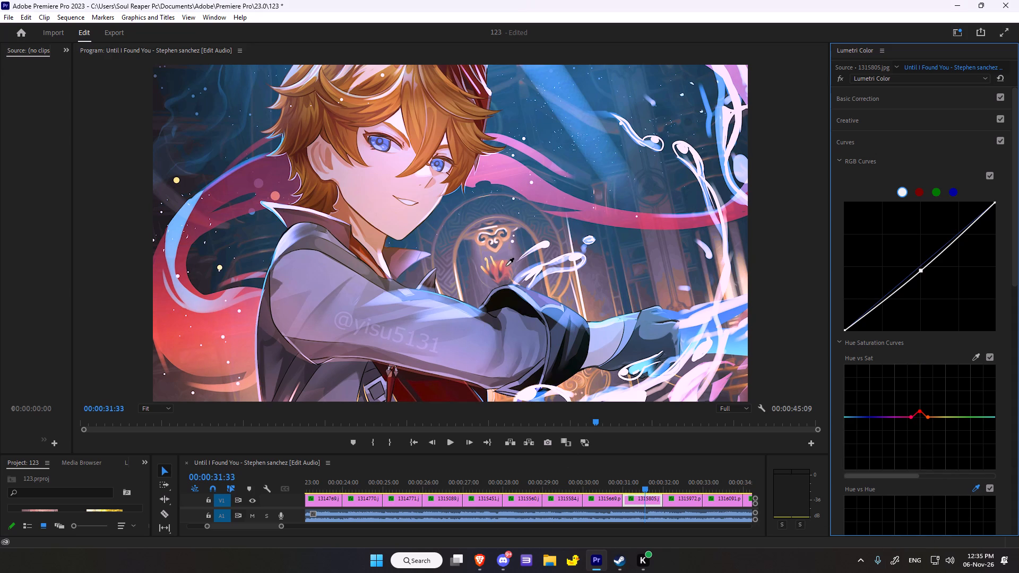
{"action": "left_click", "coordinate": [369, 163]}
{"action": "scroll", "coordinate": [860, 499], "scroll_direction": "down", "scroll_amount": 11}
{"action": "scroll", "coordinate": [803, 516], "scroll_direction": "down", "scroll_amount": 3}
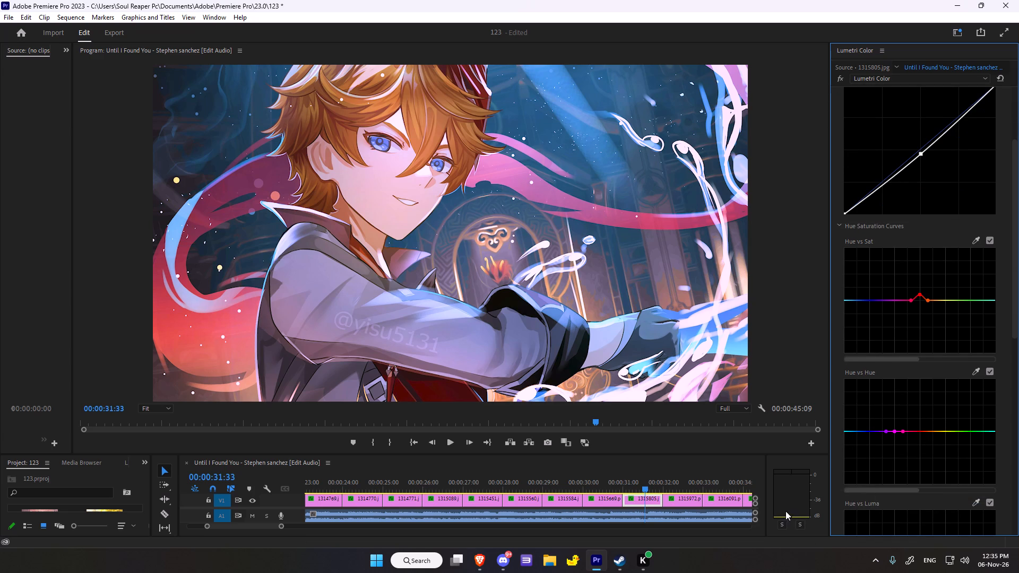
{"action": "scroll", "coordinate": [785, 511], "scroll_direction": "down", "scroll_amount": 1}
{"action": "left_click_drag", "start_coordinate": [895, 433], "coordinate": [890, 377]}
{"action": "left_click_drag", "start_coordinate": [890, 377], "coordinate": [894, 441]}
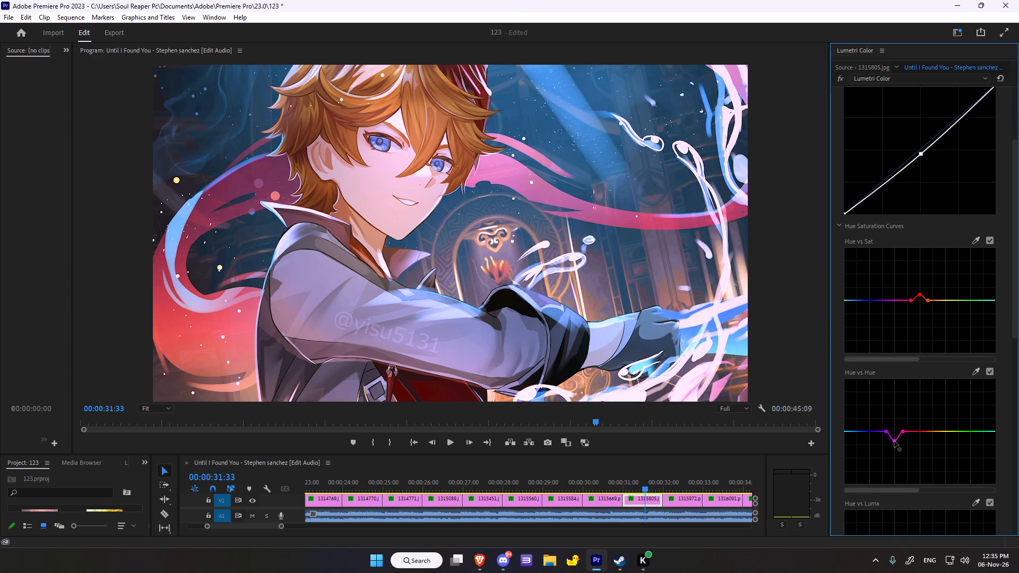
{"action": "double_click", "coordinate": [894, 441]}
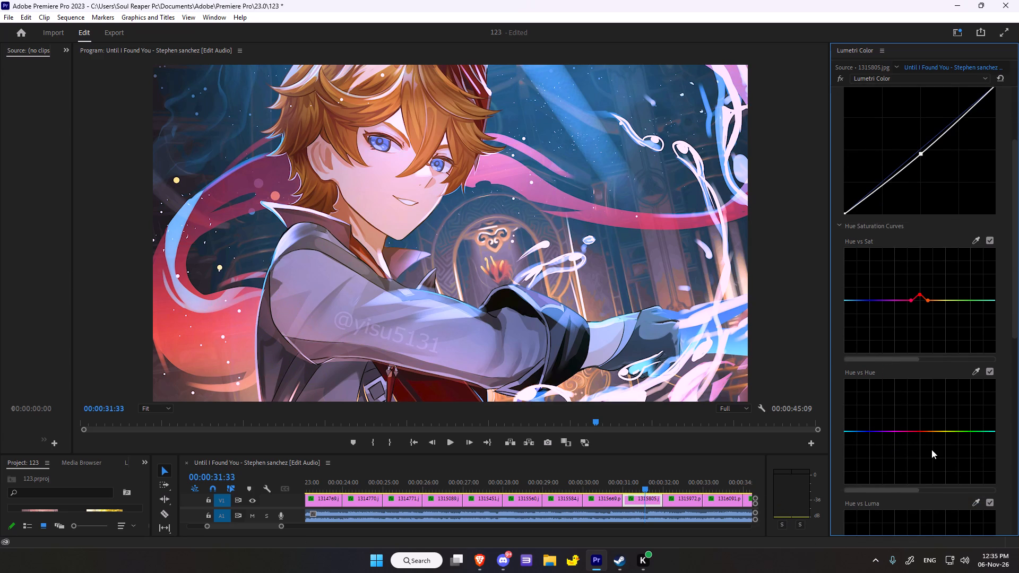
Sample the pink strokes in the image's lower-right area for the Hue vs Hue curve and lower its middle point slightly.
{"action": "scroll", "coordinate": [931, 449], "scroll_direction": "down", "scroll_amount": 11}
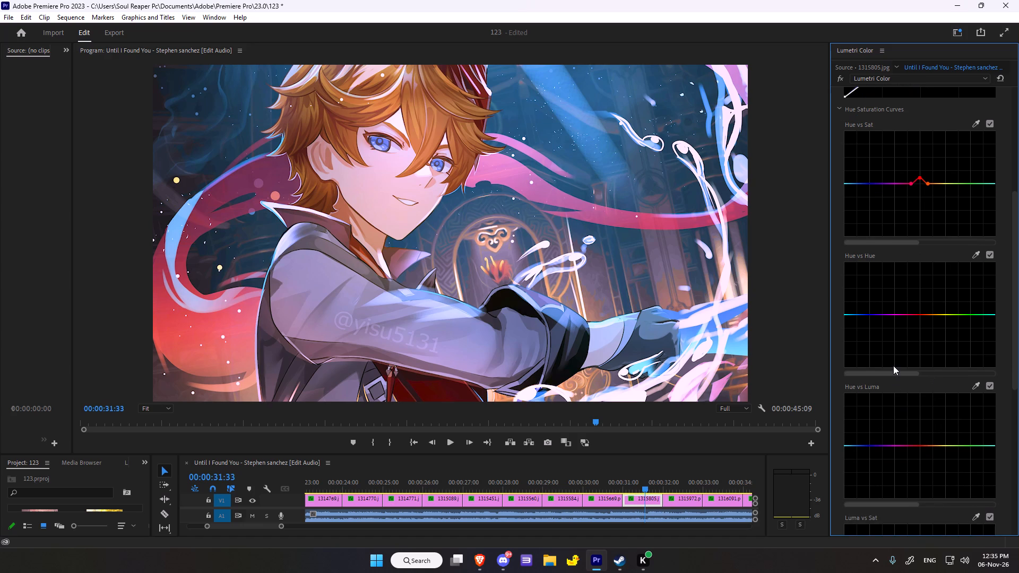
{"action": "scroll", "coordinate": [849, 316], "scroll_direction": "down", "scroll_amount": 4}
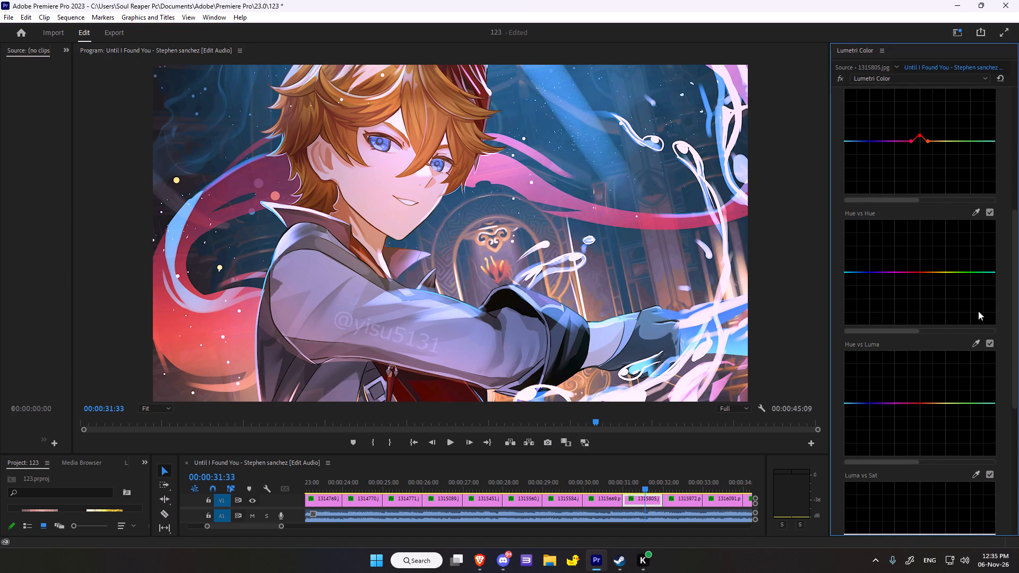
{"action": "left_click", "coordinate": [977, 213]}
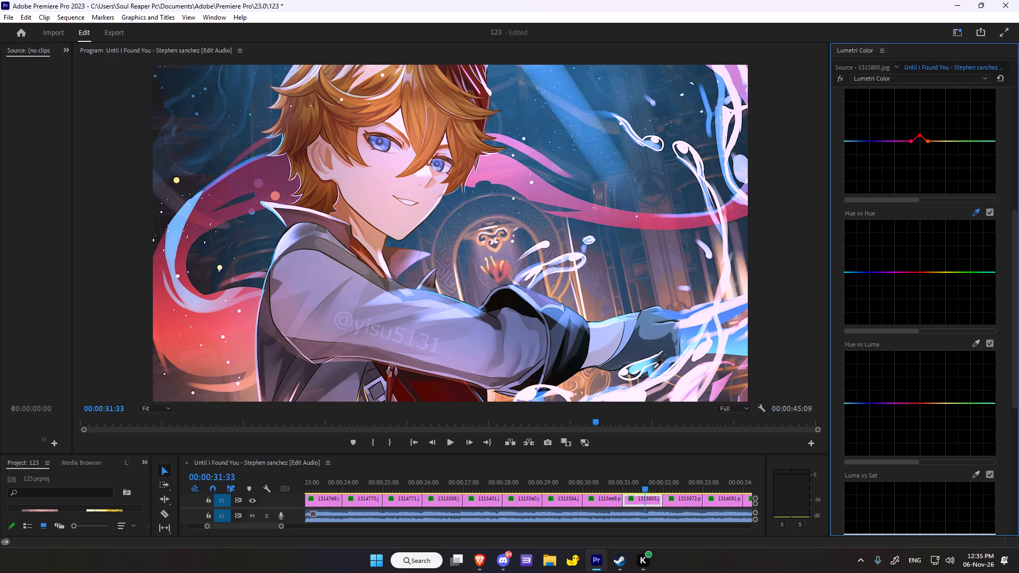
{"action": "left_click", "coordinate": [722, 387]}
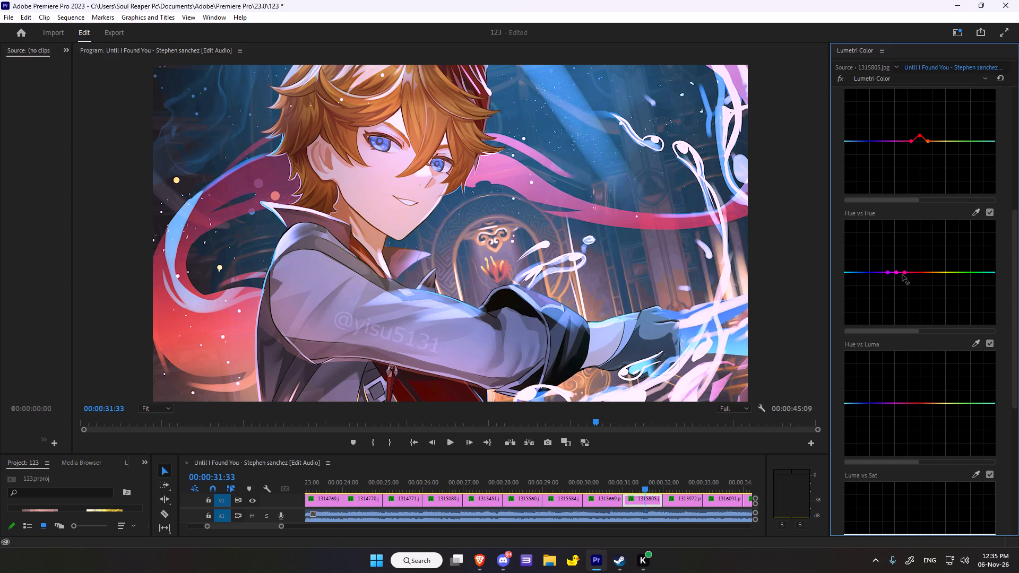
{"action": "left_click", "coordinate": [897, 273]}
Sample the neck skin below the character's chin for Hue vs Luma and lower its middle point slightly.
{"action": "scroll", "coordinate": [916, 344], "scroll_direction": "down", "scroll_amount": 4}
{"action": "left_click", "coordinate": [975, 299]}
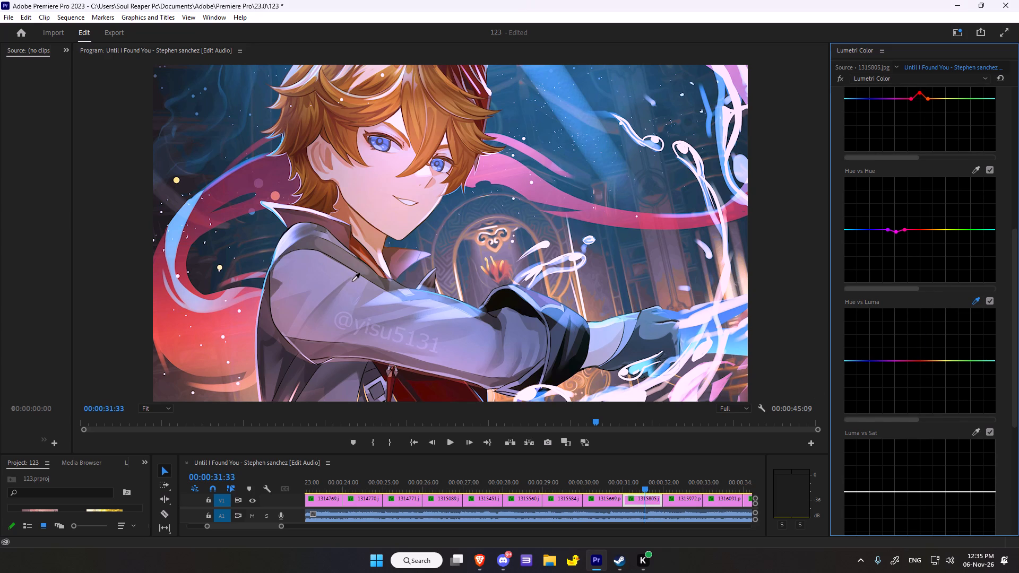
{"action": "left_click", "coordinate": [385, 250]}
{"action": "scroll", "coordinate": [849, 375], "scroll_direction": "down", "scroll_amount": 7}
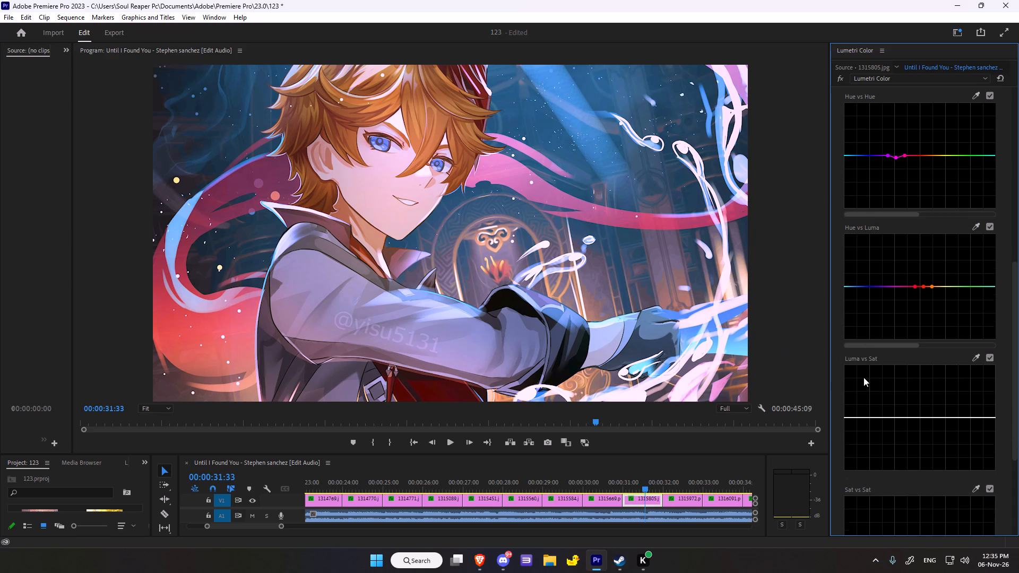
{"action": "left_click", "coordinate": [925, 289]}
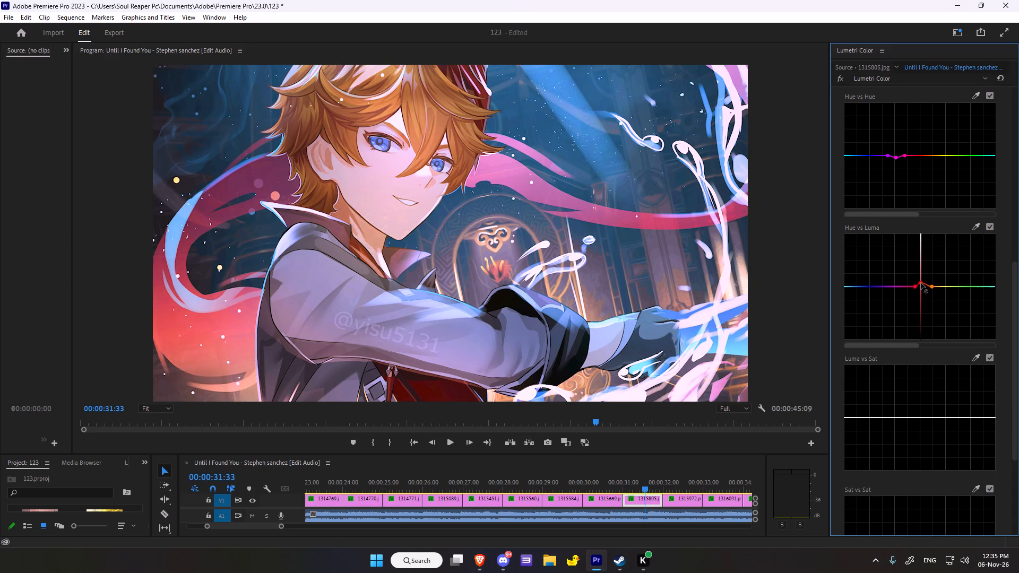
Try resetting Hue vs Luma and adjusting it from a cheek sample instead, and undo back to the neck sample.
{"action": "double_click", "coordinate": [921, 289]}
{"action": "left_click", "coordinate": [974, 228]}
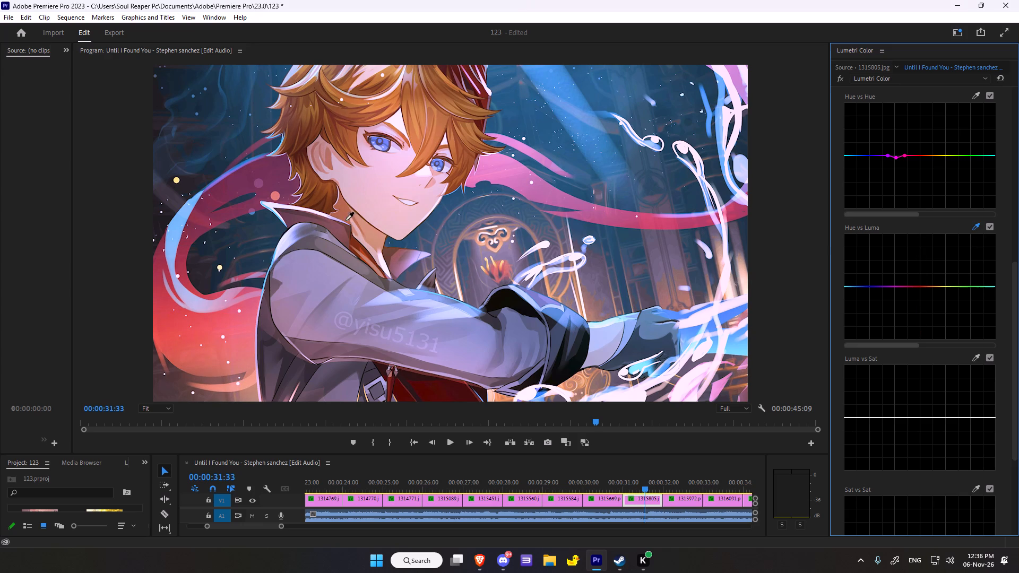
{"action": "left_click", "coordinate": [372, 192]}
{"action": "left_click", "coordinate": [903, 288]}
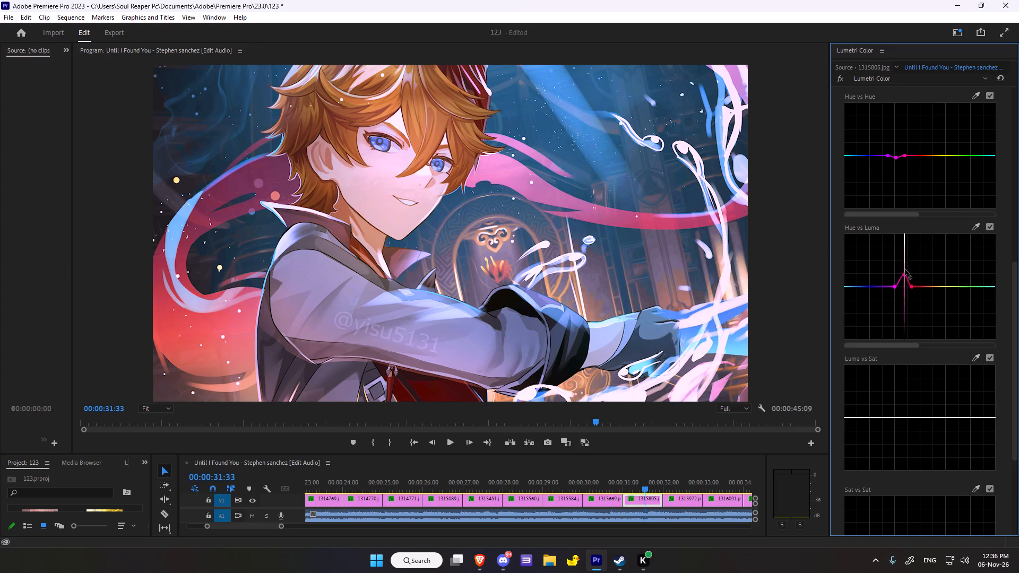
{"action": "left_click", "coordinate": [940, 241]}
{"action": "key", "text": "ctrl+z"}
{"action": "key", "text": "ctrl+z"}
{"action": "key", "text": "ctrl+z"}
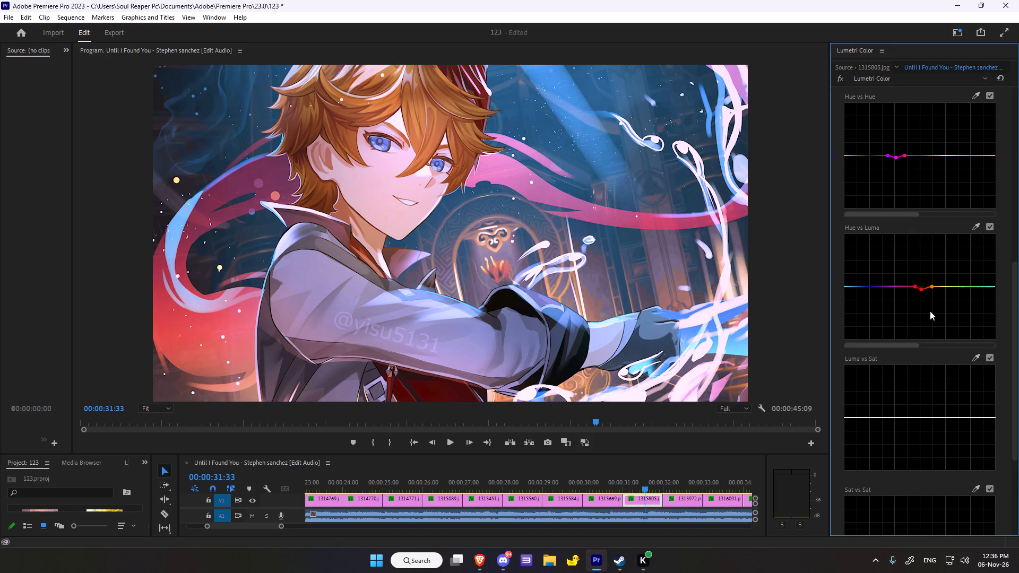
Try the neck sample's middle Hue vs Luma point lower, and settle it slightly above the line, shifted toward orange.
{"action": "left_click_drag", "start_coordinate": [921, 290], "coordinate": [924, 297]}
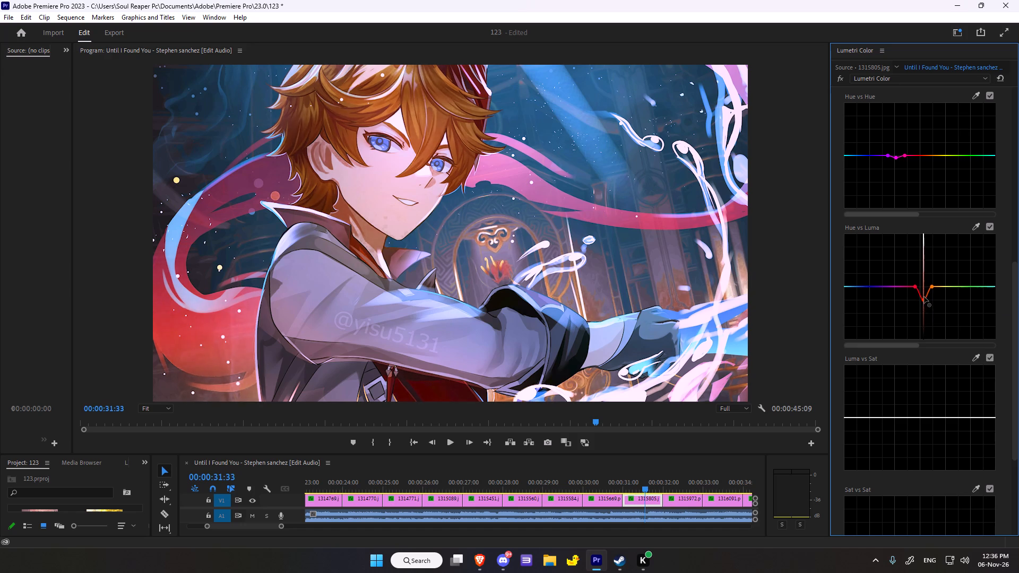
{"action": "left_click_drag", "start_coordinate": [924, 297], "coordinate": [924, 284]}
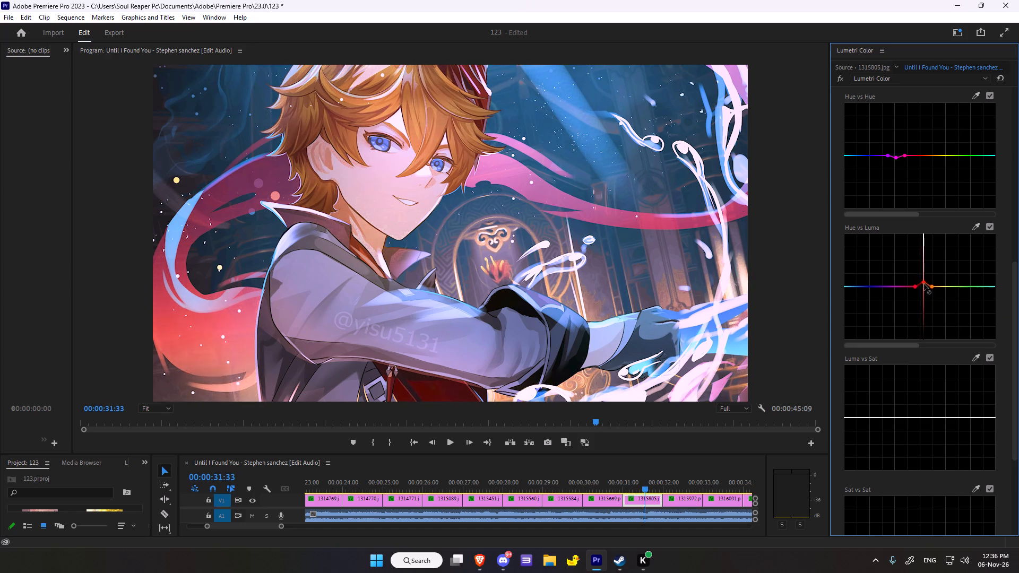
{"action": "left_click_drag", "start_coordinate": [924, 284], "coordinate": [926, 280]}
In Color Wheels & Match, shift midtones slightly toward red-orange and highlights slightly toward blue-violet, leaving shadows almost at the center.
{"action": "scroll", "coordinate": [894, 300], "scroll_direction": "down", "scroll_amount": 6}
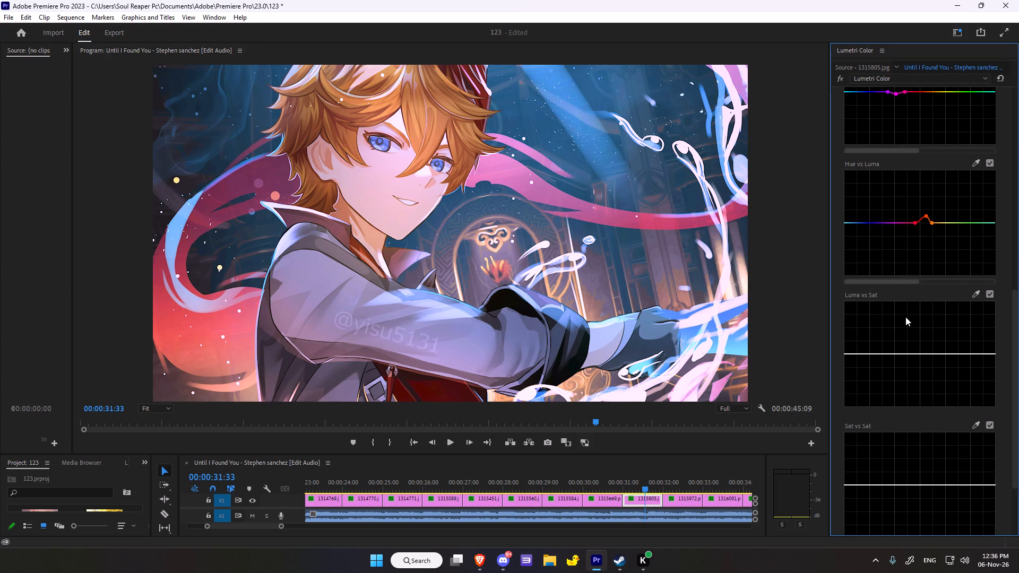
{"action": "scroll", "coordinate": [907, 312], "scroll_direction": "down", "scroll_amount": 5}
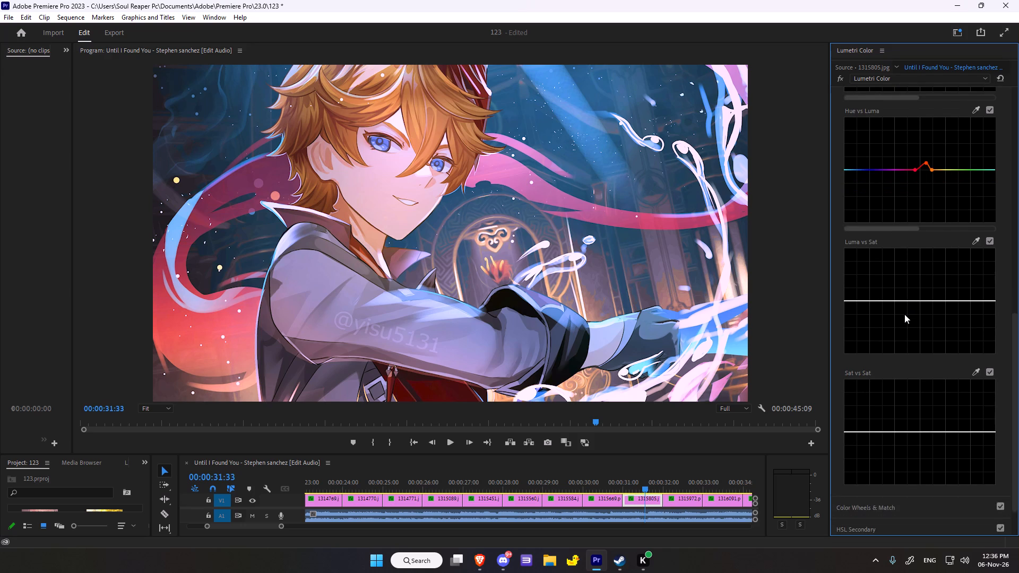
{"action": "scroll", "coordinate": [904, 314], "scroll_direction": "down", "scroll_amount": 2}
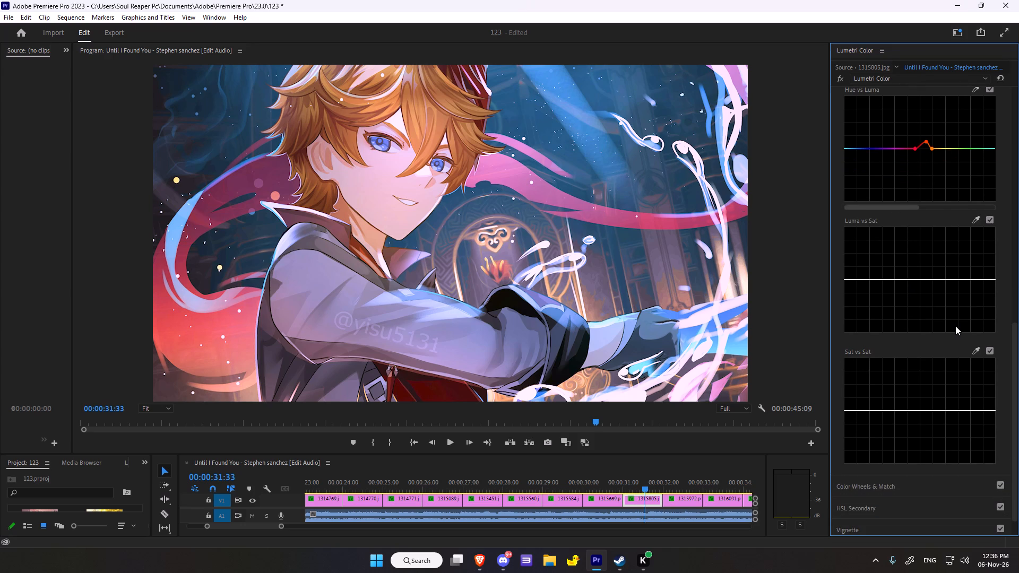
{"action": "scroll", "coordinate": [900, 295], "scroll_direction": "down", "scroll_amount": 4}
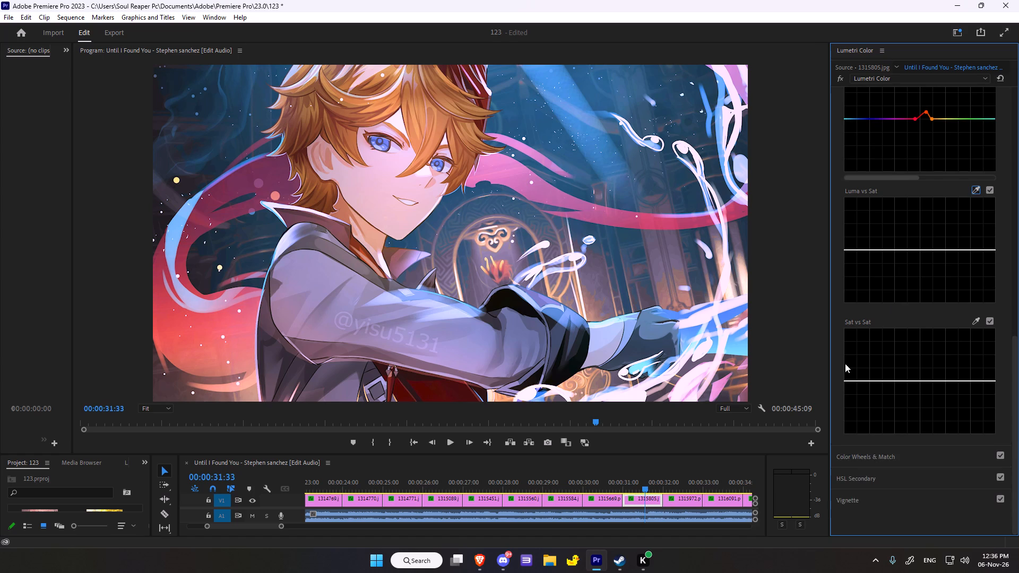
{"action": "scroll", "coordinate": [848, 360], "scroll_direction": "down", "scroll_amount": 6}
{"action": "left_click", "coordinate": [873, 462]}
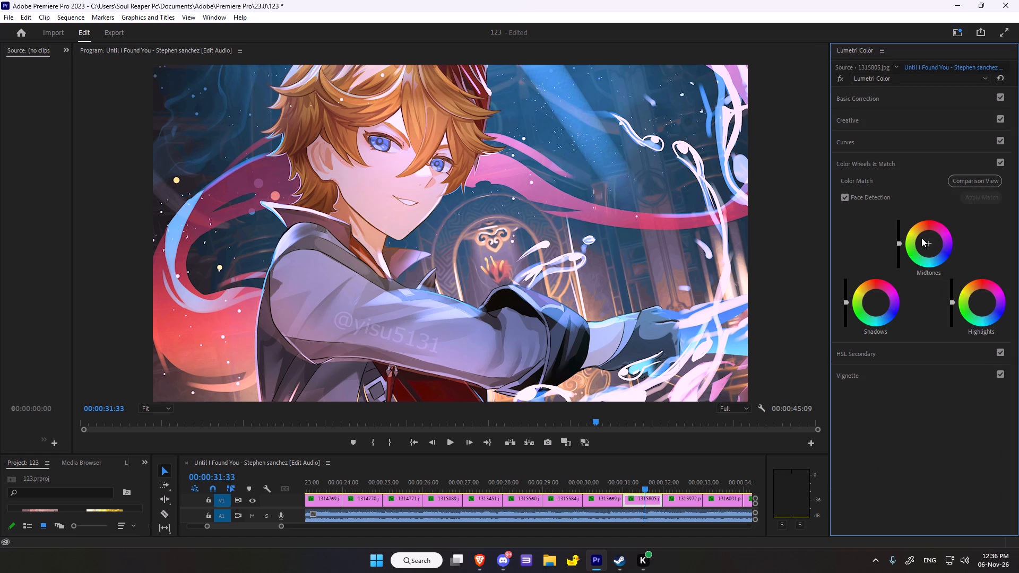
{"action": "left_click_drag", "start_coordinate": [929, 244], "coordinate": [918, 212]}
{"action": "left_click_drag", "start_coordinate": [875, 302], "coordinate": [953, 348]}
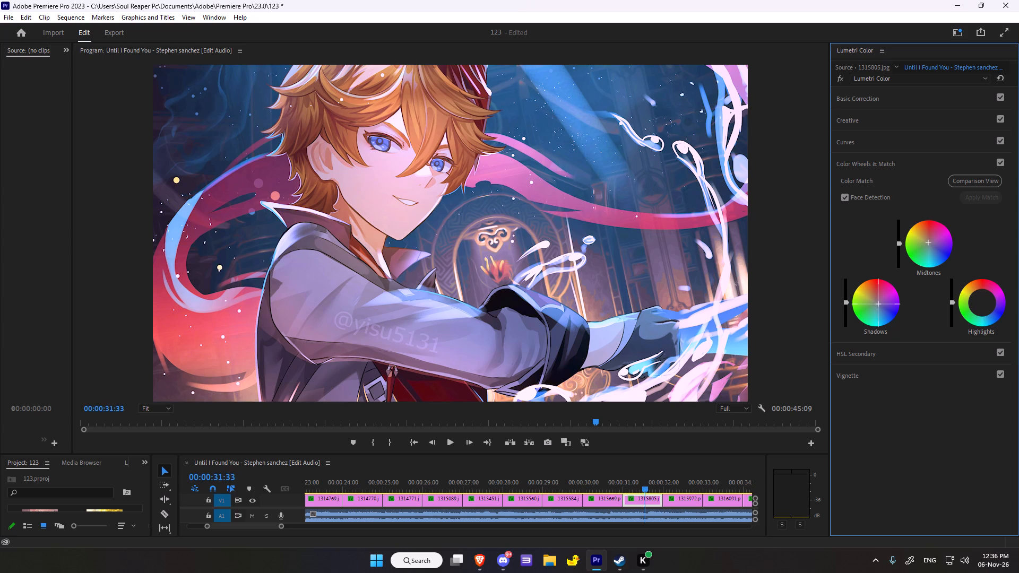
{"action": "left_click_drag", "start_coordinate": [953, 348], "coordinate": [896, 296]}
{"action": "left_click", "coordinate": [986, 303]}
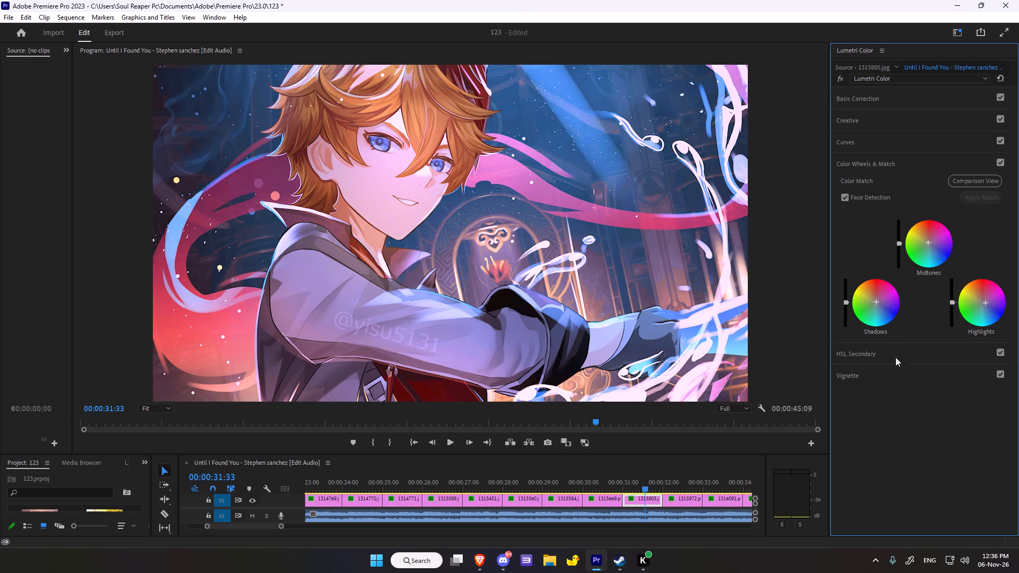
Add a vignette with amount -1.8, midpoint 37.5, roundness 9.8 and feather 34.8.
{"action": "left_click", "coordinate": [841, 371]}
{"action": "left_click_drag", "start_coordinate": [938, 227], "coordinate": [906, 227]}
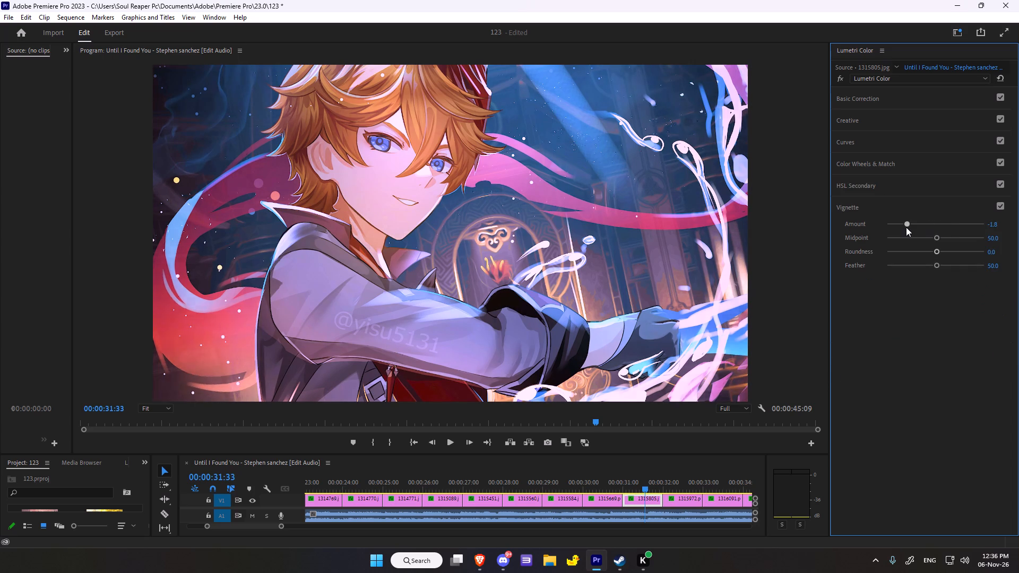
{"action": "left_click_drag", "start_coordinate": [906, 227], "coordinate": [906, 227]}
{"action": "left_click_drag", "start_coordinate": [937, 236], "coordinate": [922, 240]}
{"action": "left_click", "coordinate": [937, 246]}
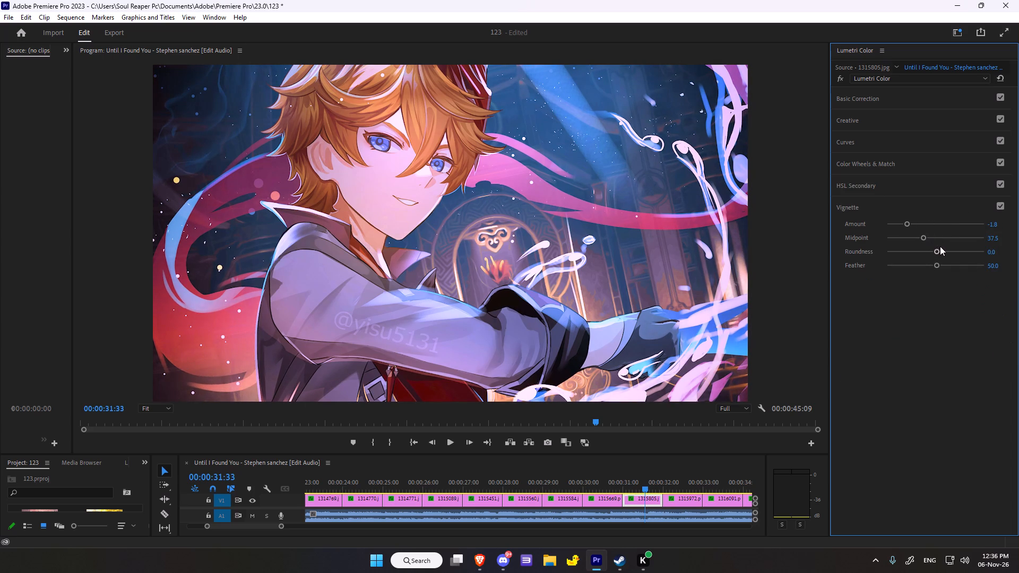
{"action": "left_click", "coordinate": [935, 252]}
{"action": "left_click_drag", "start_coordinate": [937, 268], "coordinate": [896, 272]}
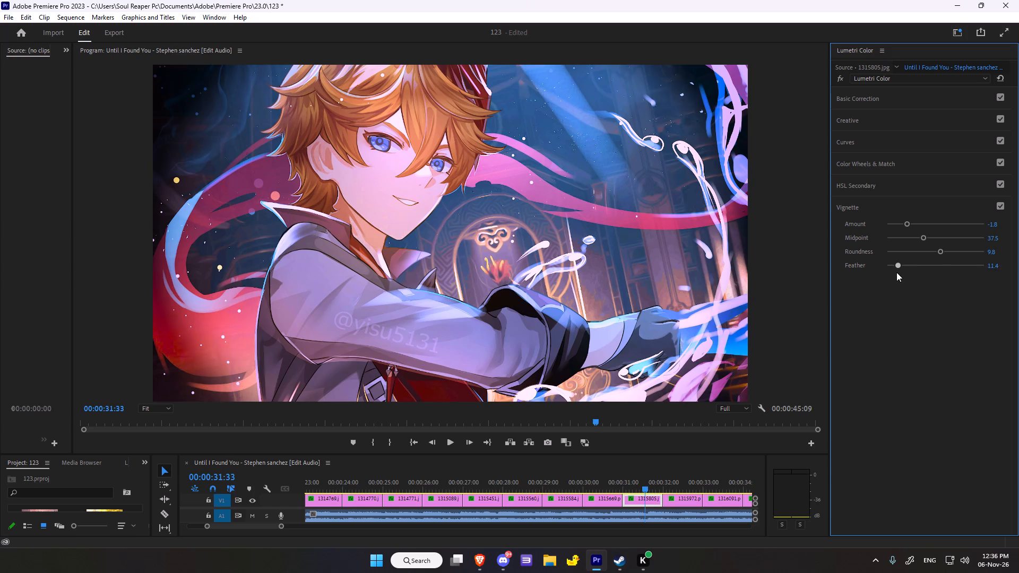
{"action": "left_click_drag", "start_coordinate": [896, 272], "coordinate": [901, 261]}
{"action": "left_click_drag", "start_coordinate": [901, 261], "coordinate": [920, 257]}
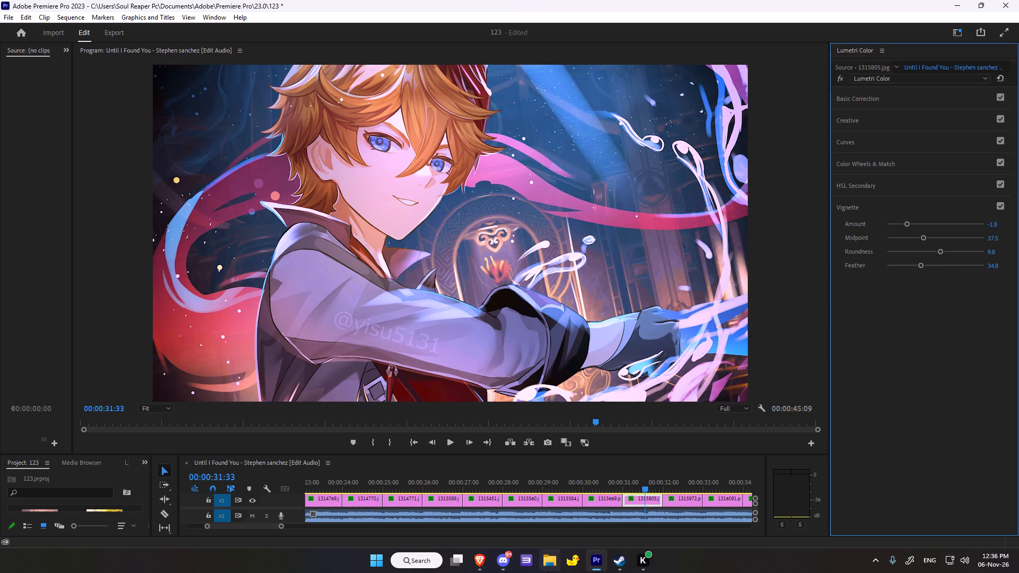
Move the playhead forward from 1315805.jpg onto the next clip, 1315972.png, at about 00:00:32:36.
{"action": "scroll", "coordinate": [558, 421], "scroll_direction": "down", "scroll_amount": 3}
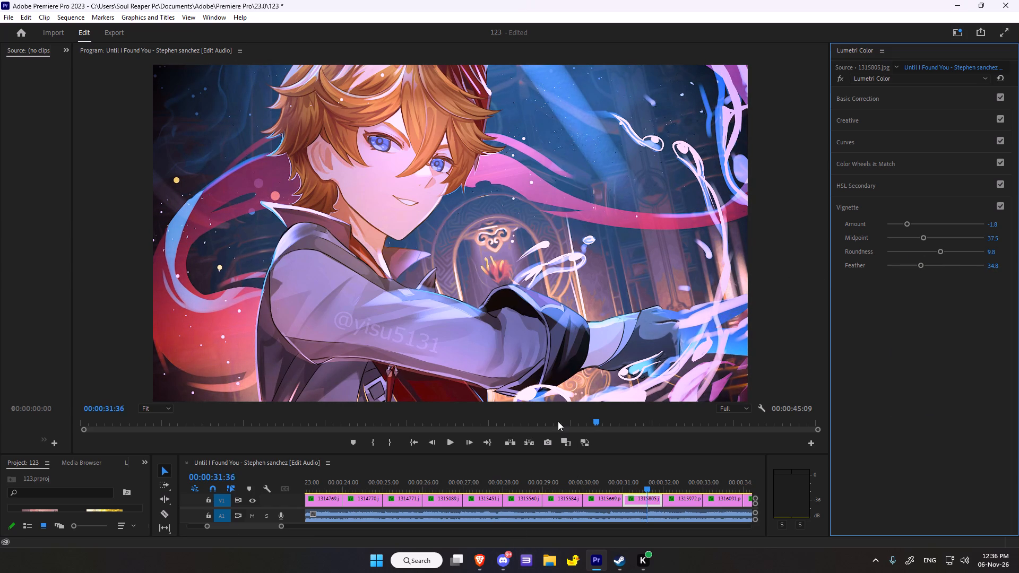
{"action": "scroll", "coordinate": [558, 421], "scroll_direction": "down", "scroll_amount": 16}
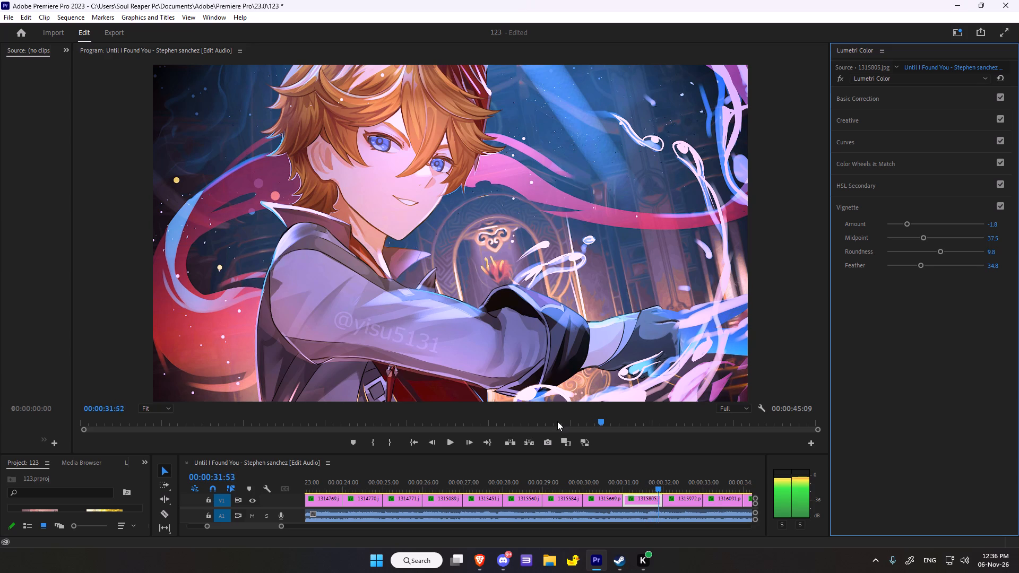
{"action": "scroll", "coordinate": [557, 421], "scroll_direction": "down", "scroll_amount": 20}
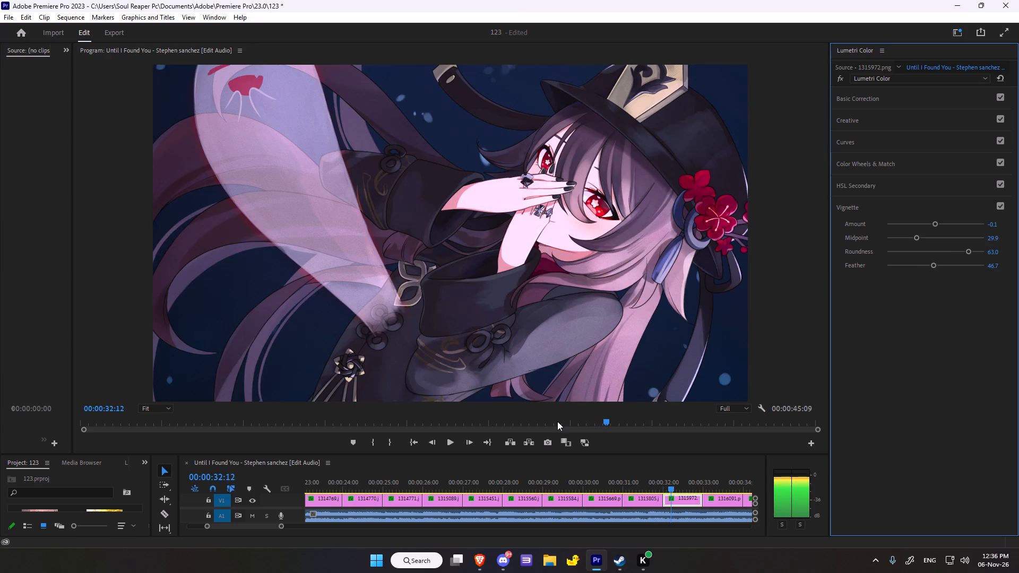
{"action": "scroll", "coordinate": [557, 421], "scroll_direction": "down", "scroll_amount": 16}
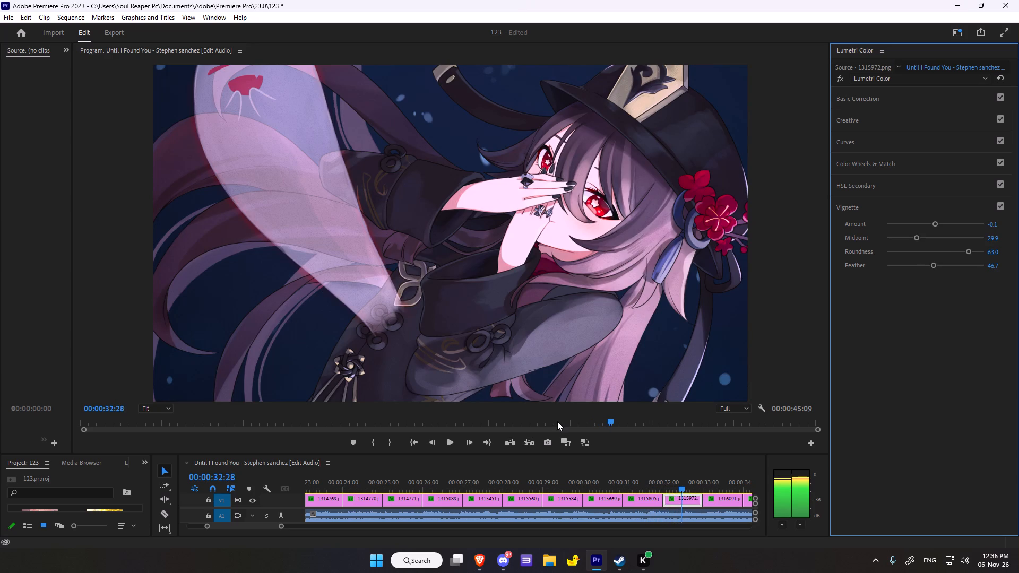
{"action": "scroll", "coordinate": [557, 421], "scroll_direction": "down", "scroll_amount": 8}
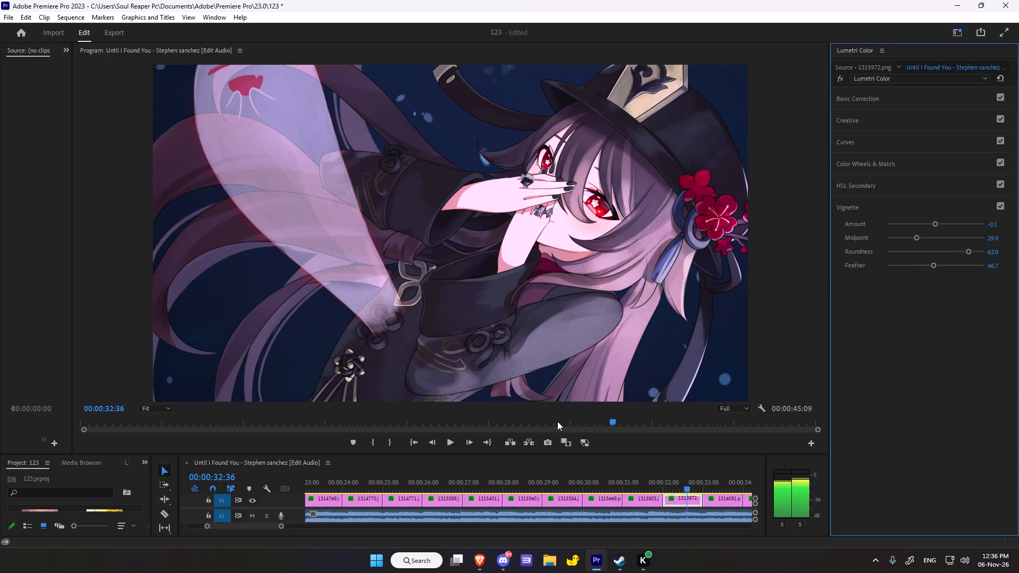
{"action": "scroll", "coordinate": [557, 421], "scroll_direction": "down", "scroll_amount": 1}
{"action": "scroll", "coordinate": [557, 421], "scroll_direction": "up", "scroll_amount": 2}
{"action": "scroll", "coordinate": [557, 421], "scroll_direction": "down", "scroll_amount": 1}
{"action": "scroll", "coordinate": [854, 401], "scroll_direction": "up", "scroll_amount": 4}
{"action": "scroll", "coordinate": [966, 400], "scroll_direction": "up", "scroll_amount": 4}
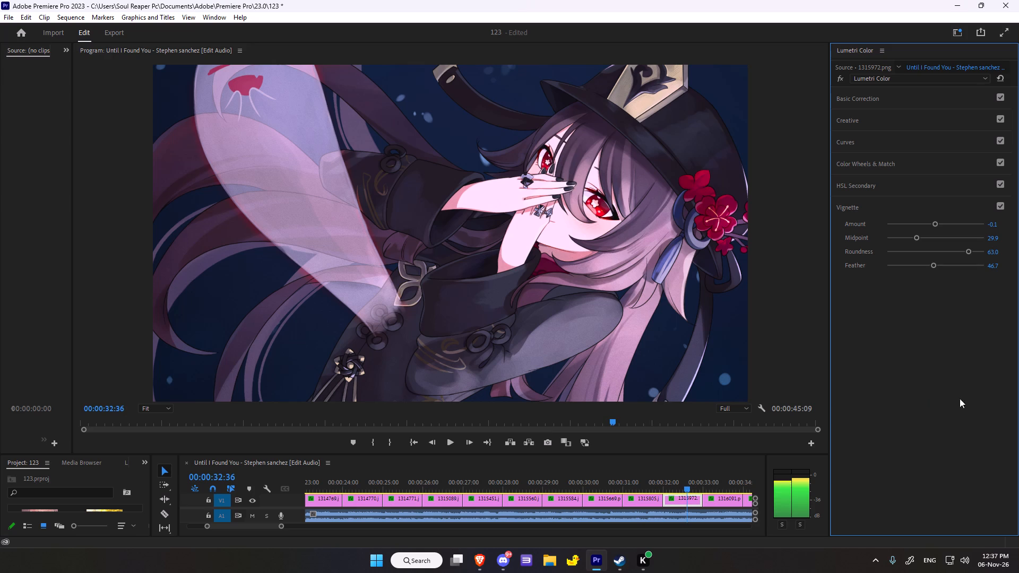
Compare 1315972.png with its Lumetri Color grade on and off, and reset the existing grade.
{"action": "left_click", "coordinate": [841, 76]}
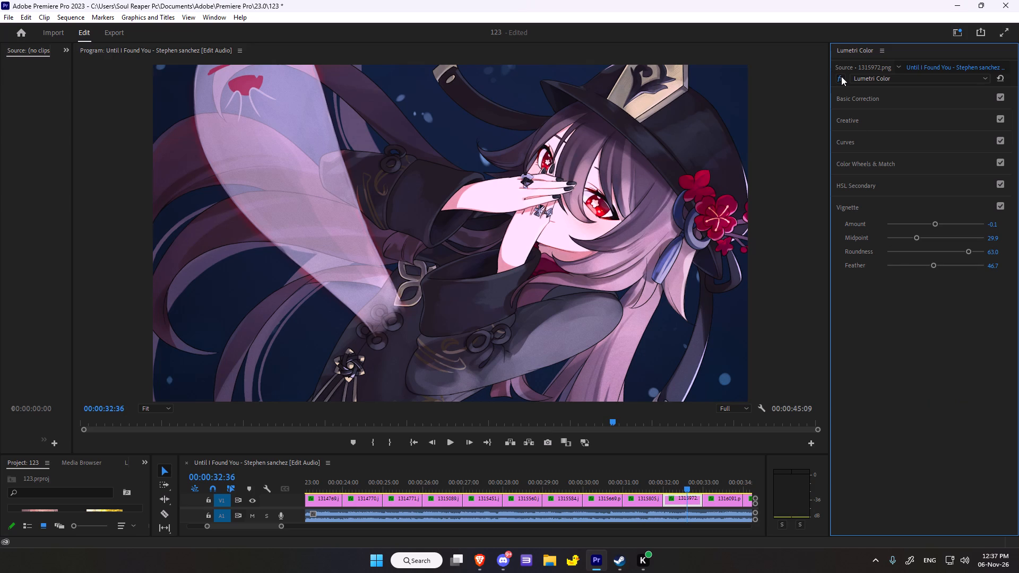
{"action": "left_click", "coordinate": [841, 76]}
{"action": "left_click", "coordinate": [841, 76]}
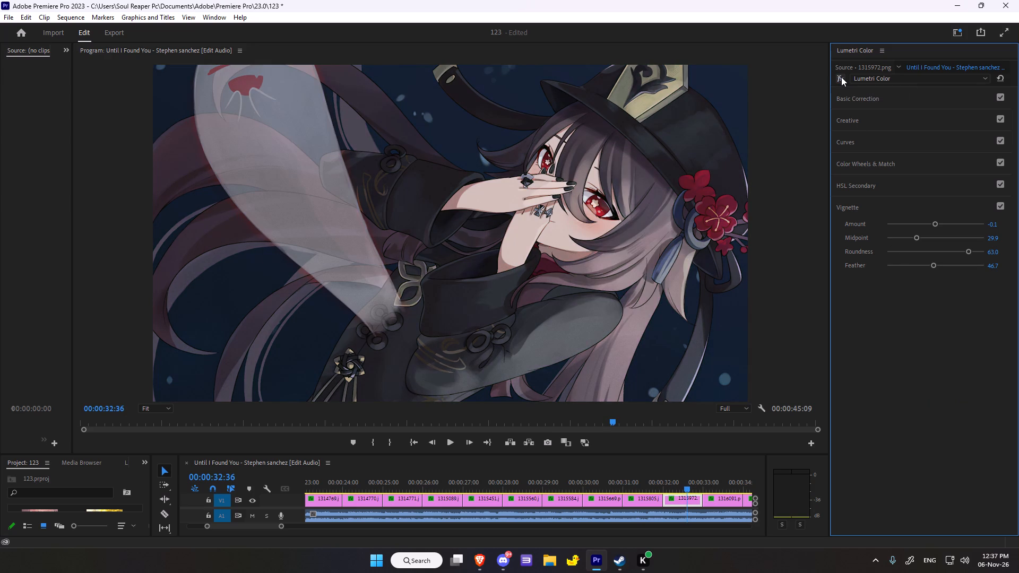
{"action": "left_click", "coordinate": [841, 77]}
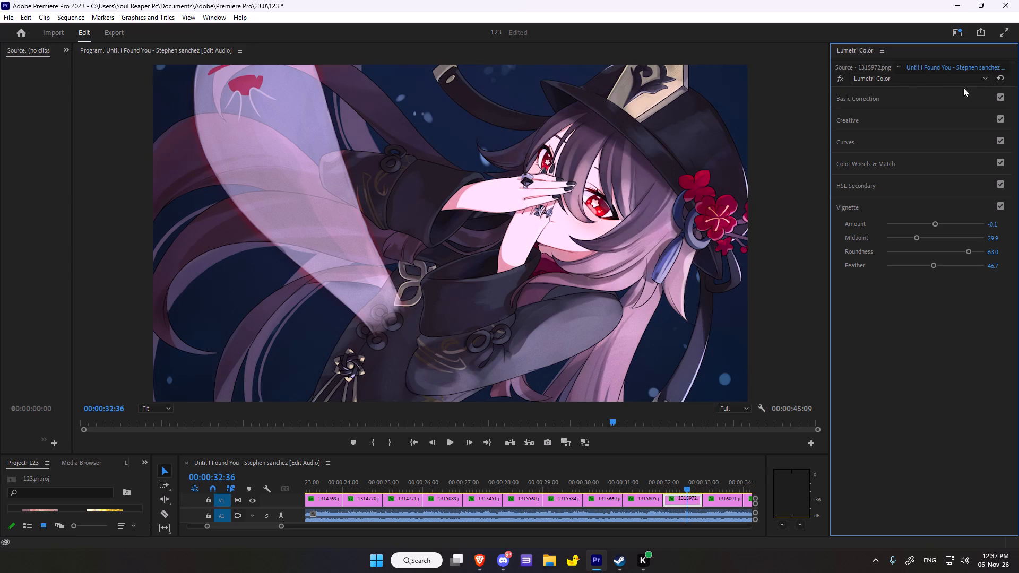
{"action": "left_click", "coordinate": [998, 77]}
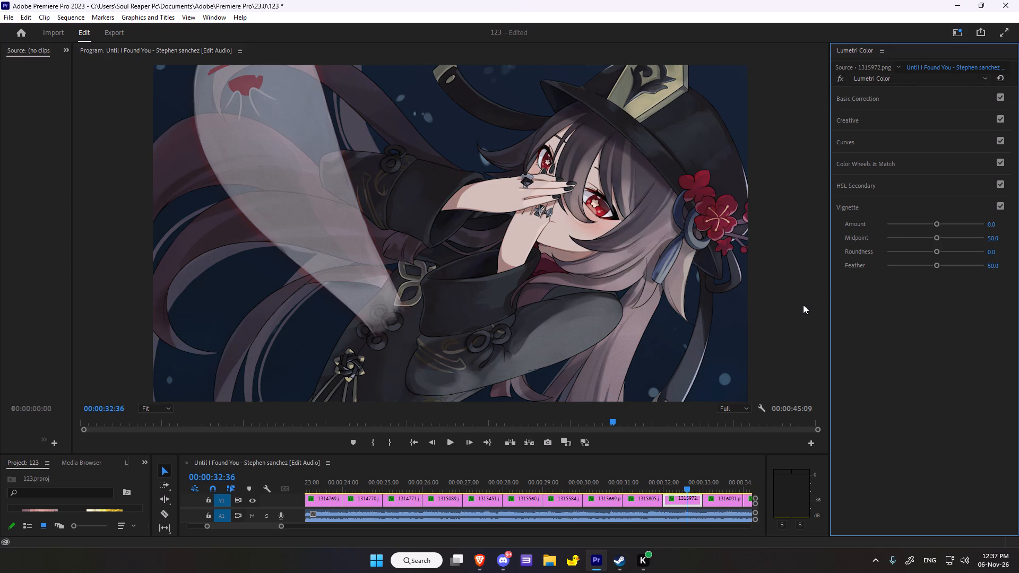
In Basic Correction, set the clip's temperature to 15.2, tint to 6.5 and saturation to 135.9.
{"action": "left_click", "coordinate": [867, 98]}
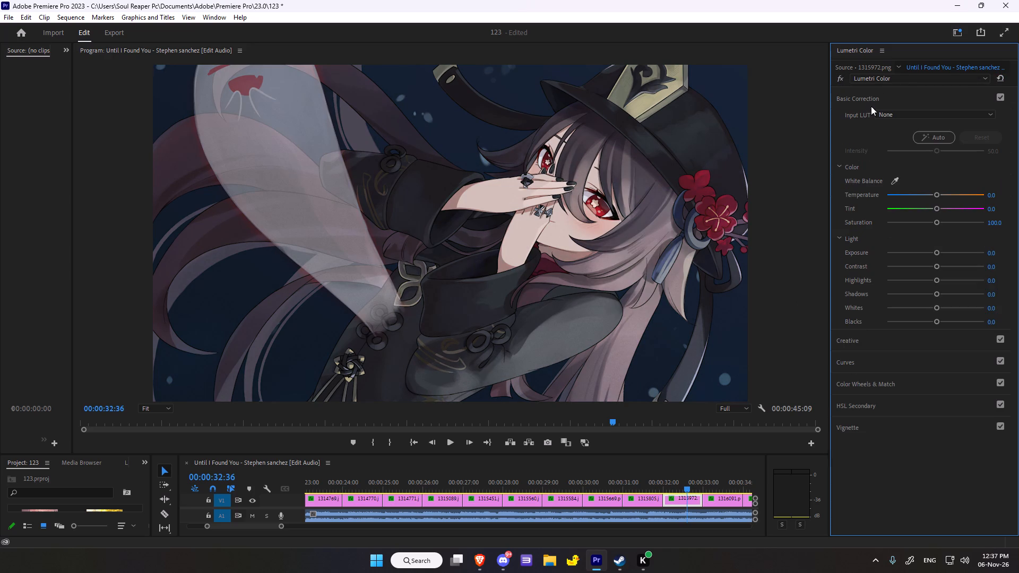
{"action": "left_click_drag", "start_coordinate": [935, 197], "coordinate": [921, 196]}
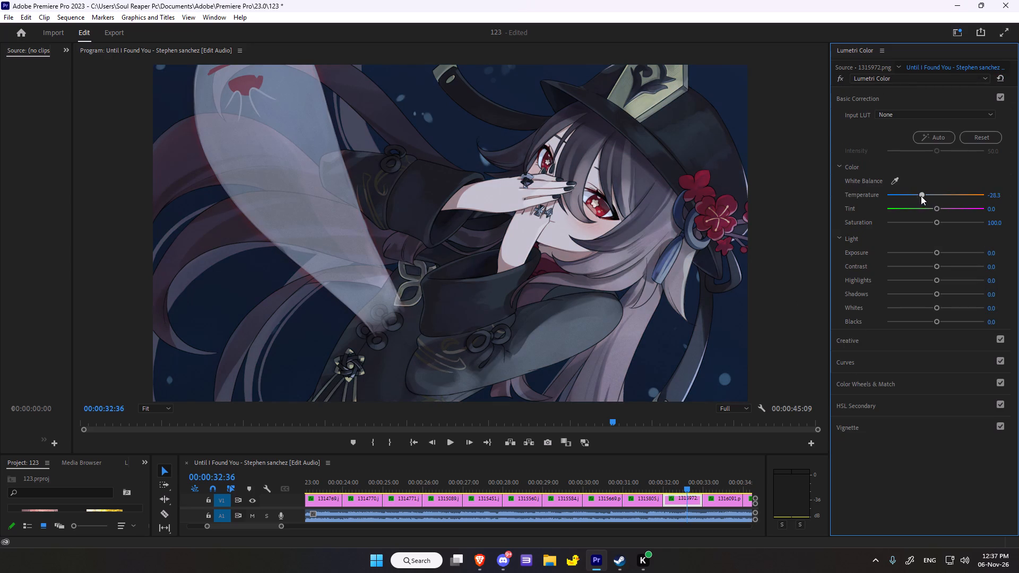
{"action": "left_click_drag", "start_coordinate": [921, 196], "coordinate": [942, 193]}
{"action": "left_click", "coordinate": [937, 207]}
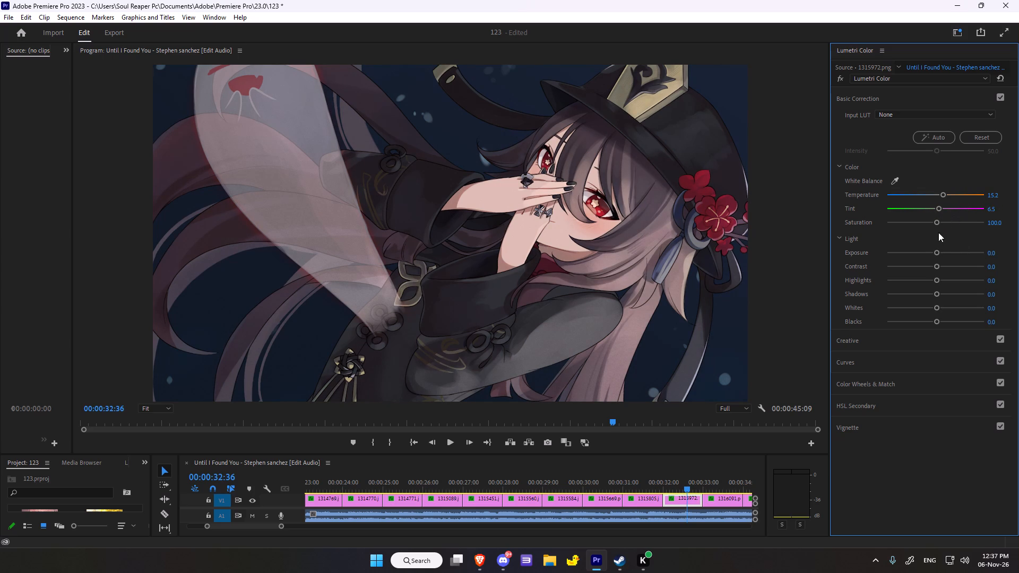
{"action": "left_click_drag", "start_coordinate": [939, 223], "coordinate": [952, 217]}
Set the clip's exposure to 0.5 and contrast to -9.8.
{"action": "left_click_drag", "start_coordinate": [938, 253], "coordinate": [938, 248]}
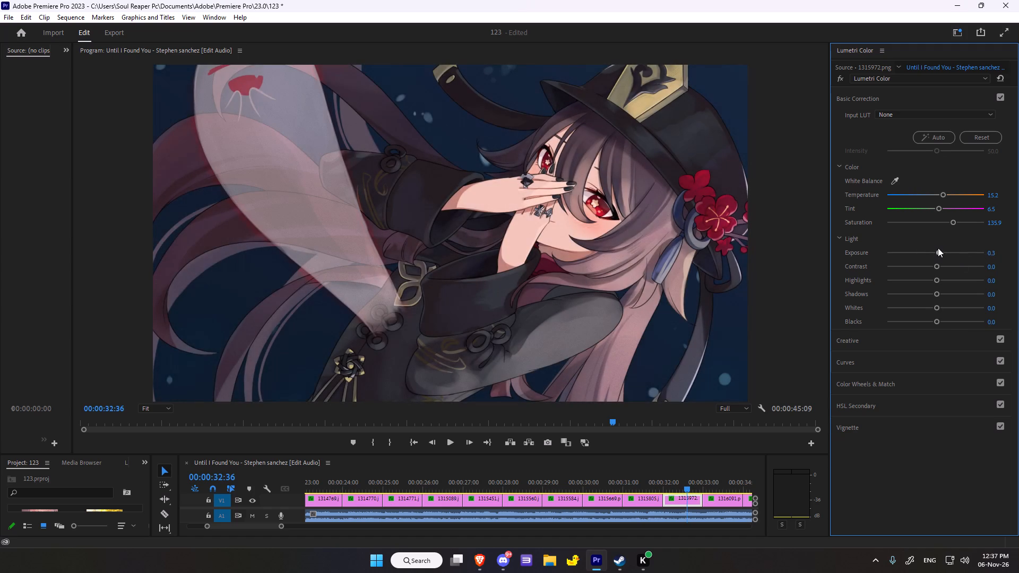
{"action": "left_click_drag", "start_coordinate": [938, 248], "coordinate": [940, 247]}
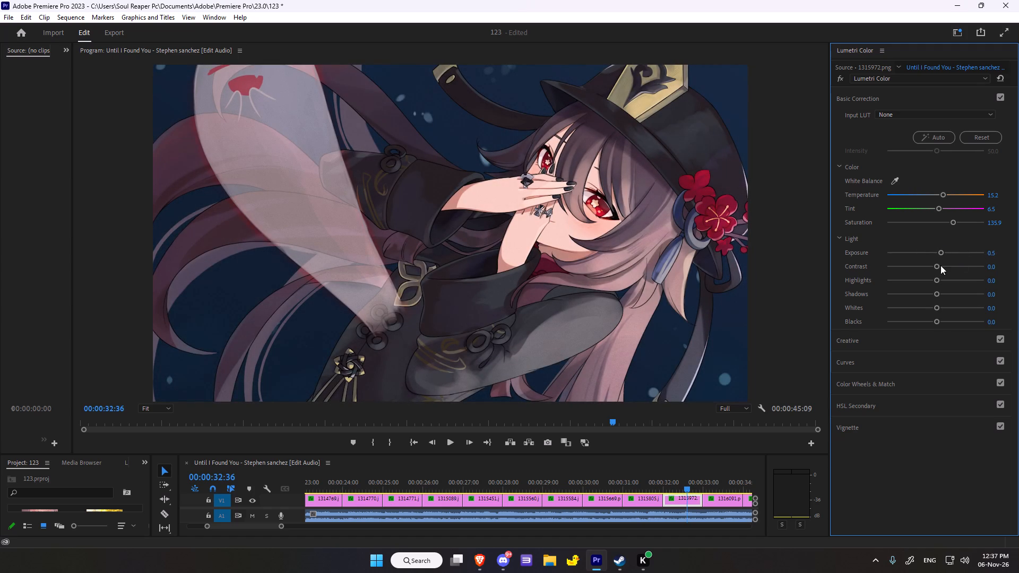
{"action": "left_click_drag", "start_coordinate": [938, 267], "coordinate": [946, 260]}
{"action": "left_click_drag", "start_coordinate": [946, 260], "coordinate": [903, 264]}
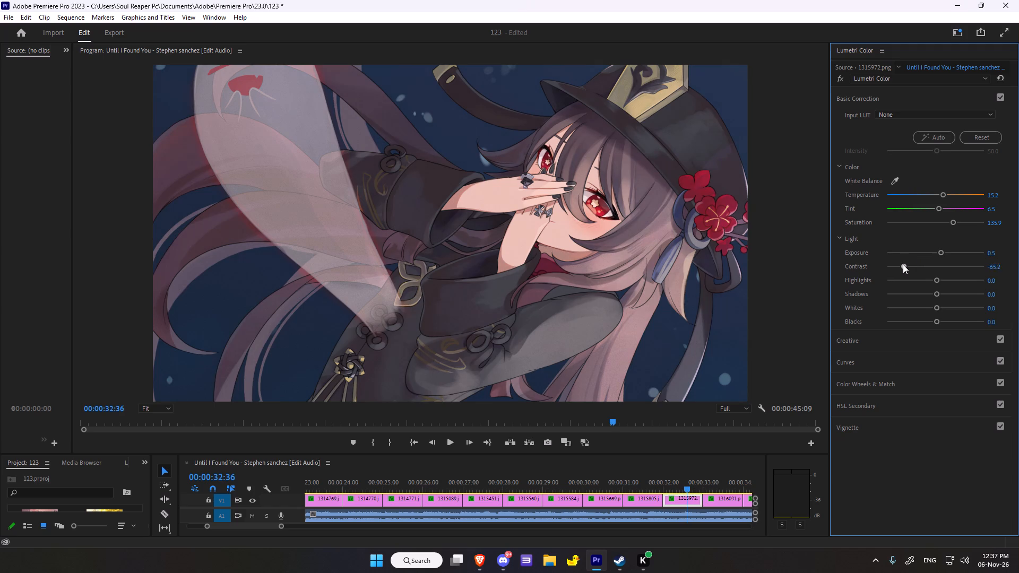
{"action": "left_click_drag", "start_coordinate": [903, 264], "coordinate": [930, 264]}
Set the clip's highlights to 10.9, shadows to 16.3, whites to 8.7 and blacks to 4.3.
{"action": "left_click_drag", "start_coordinate": [937, 280], "coordinate": [942, 277]}
{"action": "left_click_drag", "start_coordinate": [942, 277], "coordinate": [940, 274]}
{"action": "left_click_drag", "start_coordinate": [938, 294], "coordinate": [951, 290]}
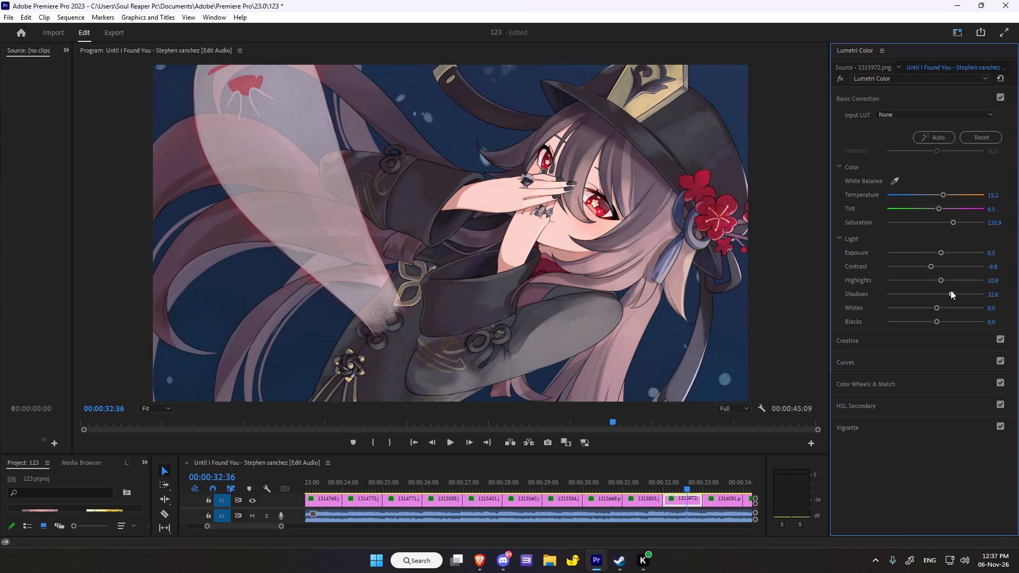
{"action": "left_click_drag", "start_coordinate": [951, 290], "coordinate": [943, 289]}
{"action": "left_click", "coordinate": [937, 306]}
{"action": "left_click", "coordinate": [933, 321]}
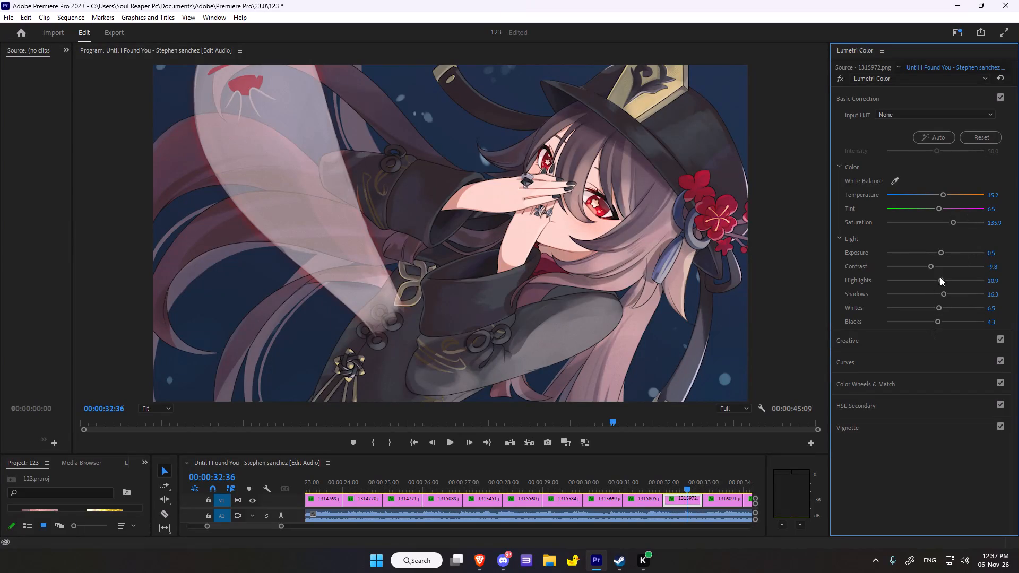
{"action": "left_click", "coordinate": [940, 308]}
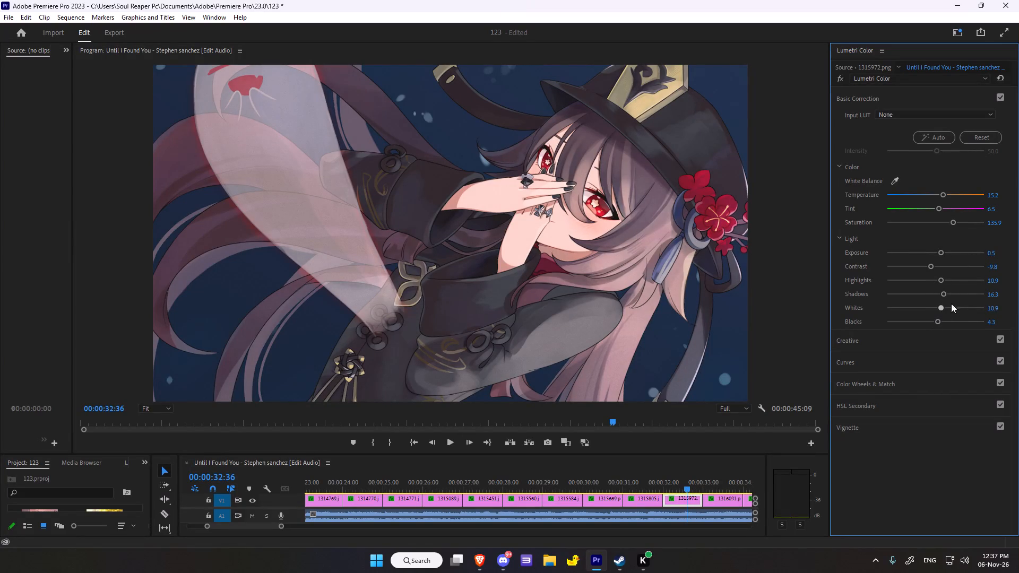
{"action": "left_click", "coordinate": [938, 323]}
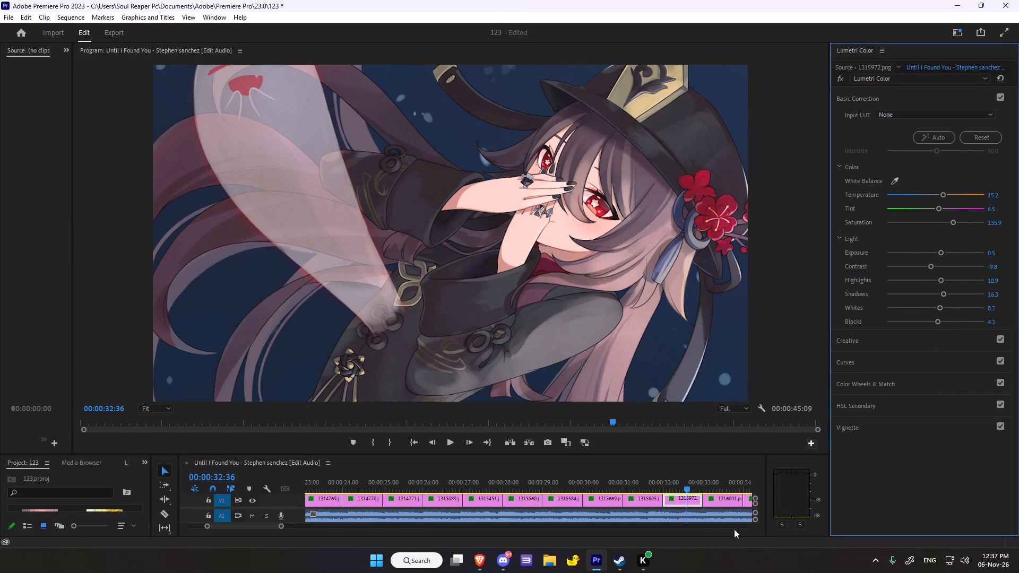
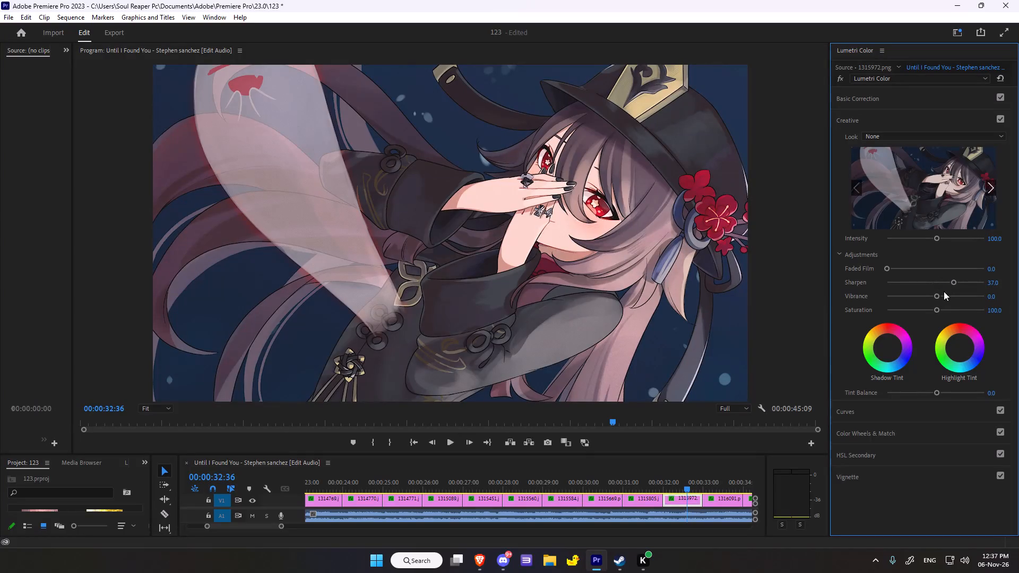
Set the clip's Creative vibrance to 15.2 and saturation to 132.6, and compare the grade off and on.
{"action": "left_click_drag", "start_coordinate": [937, 294], "coordinate": [948, 294]}
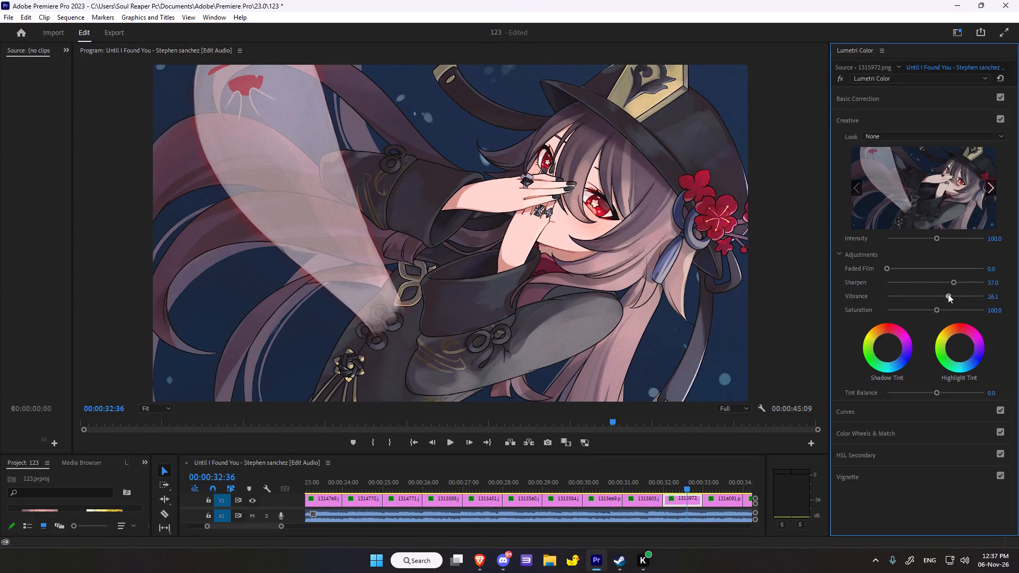
{"action": "left_click_drag", "start_coordinate": [948, 294], "coordinate": [942, 289]}
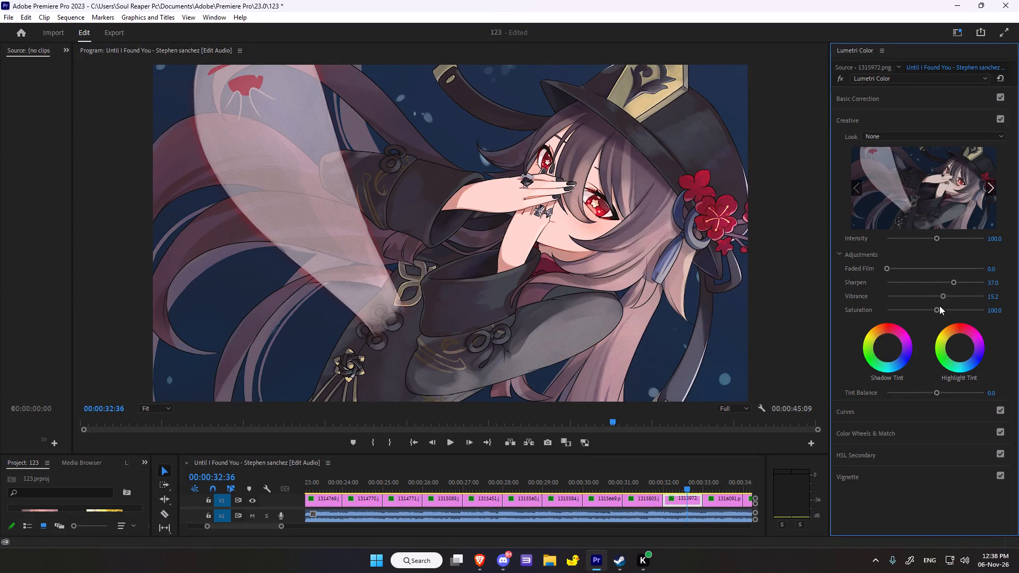
{"action": "left_click_drag", "start_coordinate": [939, 310], "coordinate": [951, 302]}
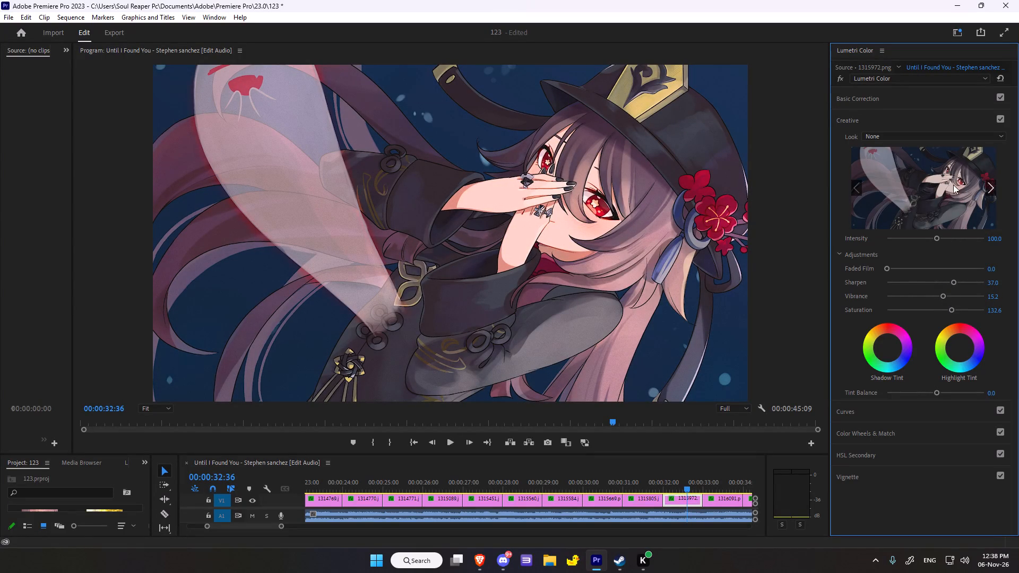
{"action": "left_click", "coordinate": [837, 75]}
{"action": "left_click", "coordinate": [837, 75]}
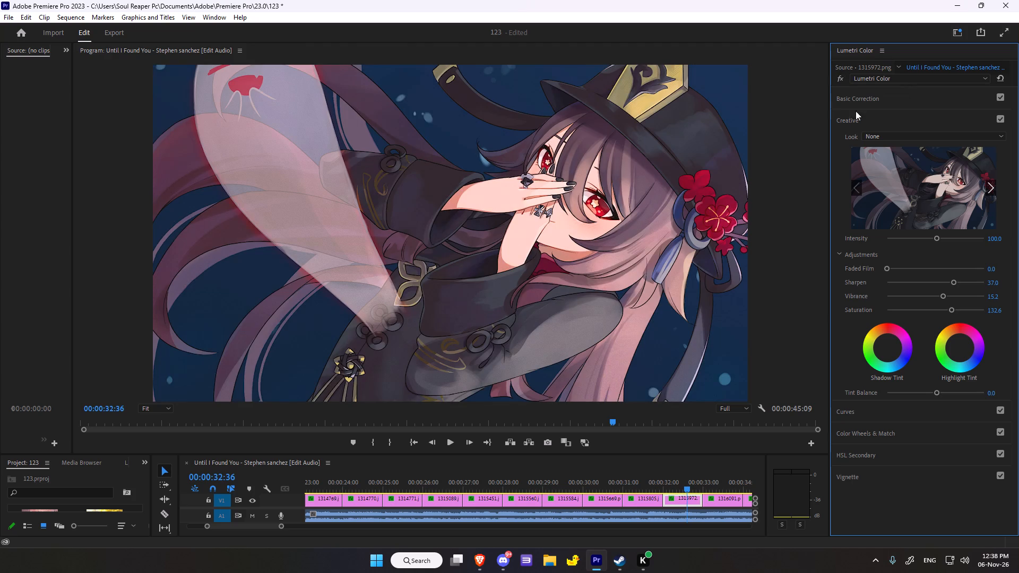
Nudge the Creative shadow tint slightly toward magenta and the highlight tint slightly toward green-cyan.
{"action": "scroll", "coordinate": [862, 321], "scroll_direction": "down", "scroll_amount": 2}
{"action": "left_click_drag", "start_coordinate": [885, 347], "coordinate": [921, 322]}
{"action": "left_click_drag", "start_coordinate": [921, 322], "coordinate": [920, 322]}
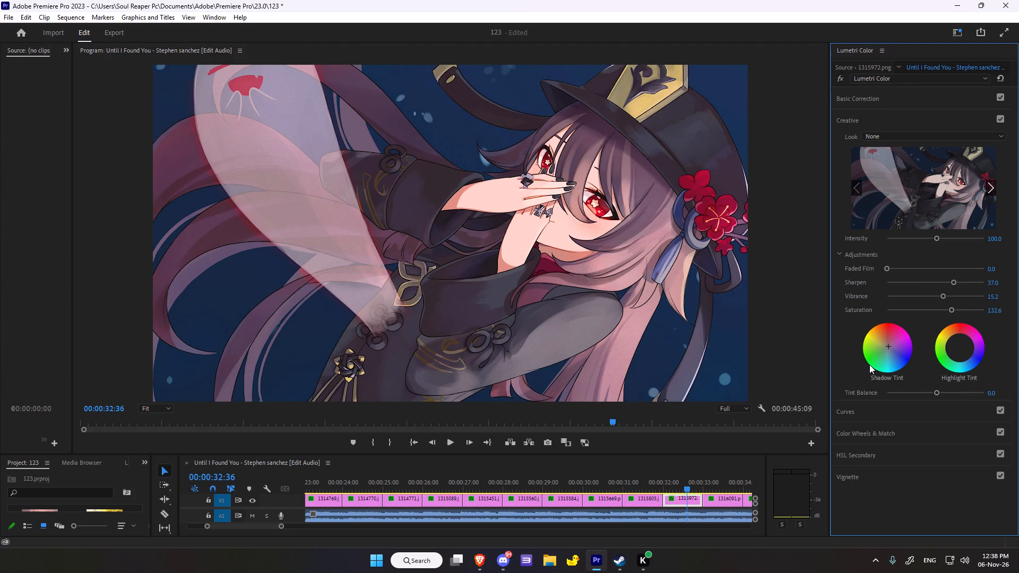
{"action": "left_click_drag", "start_coordinate": [958, 345], "coordinate": [947, 355]}
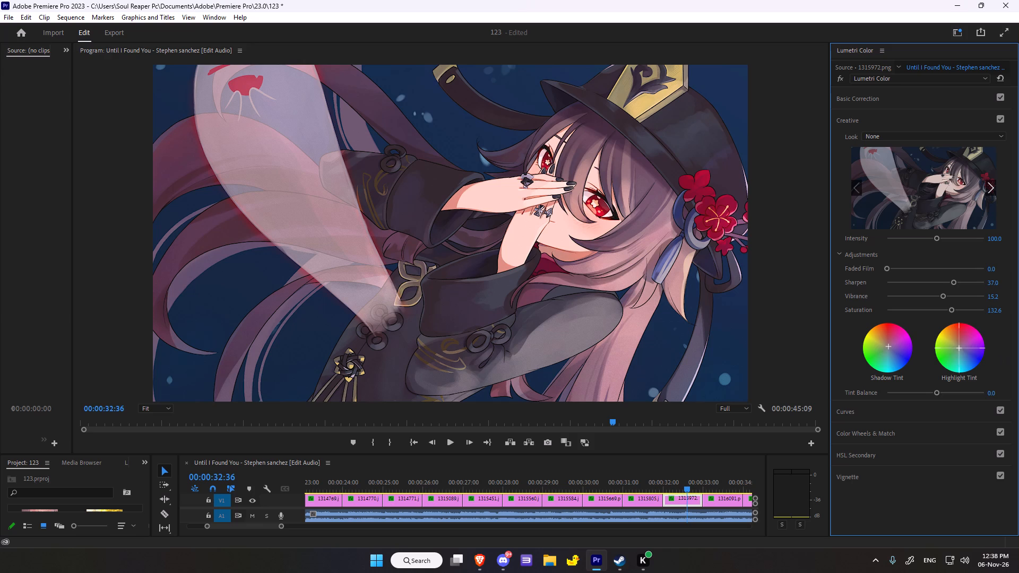
{"action": "left_click_drag", "start_coordinate": [947, 355], "coordinate": [945, 380]}
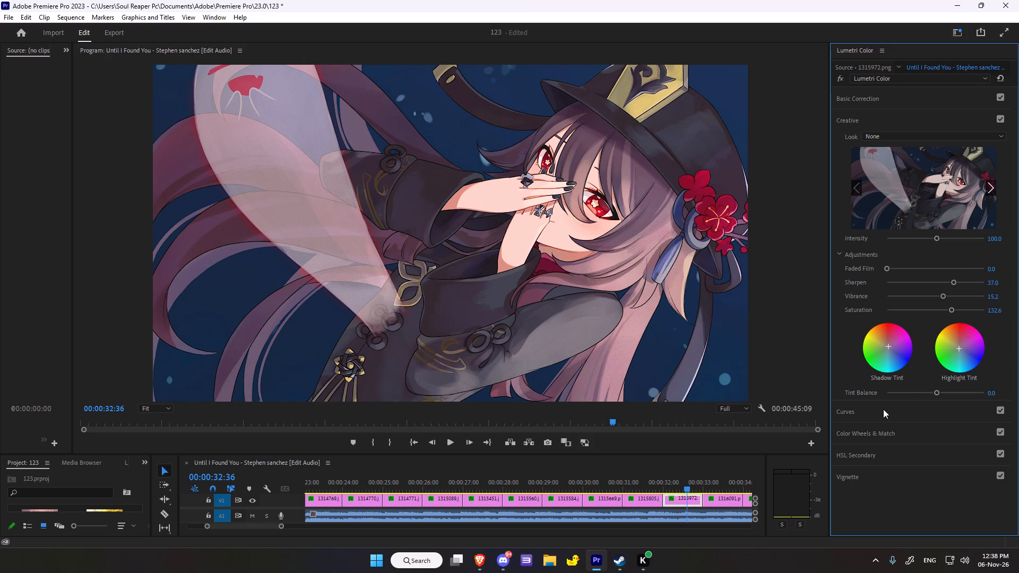
In Curves, add a midpoint to the white RGB curve slightly below the diagonal to darken the midtones a little.
{"action": "left_click", "coordinate": [883, 409]}
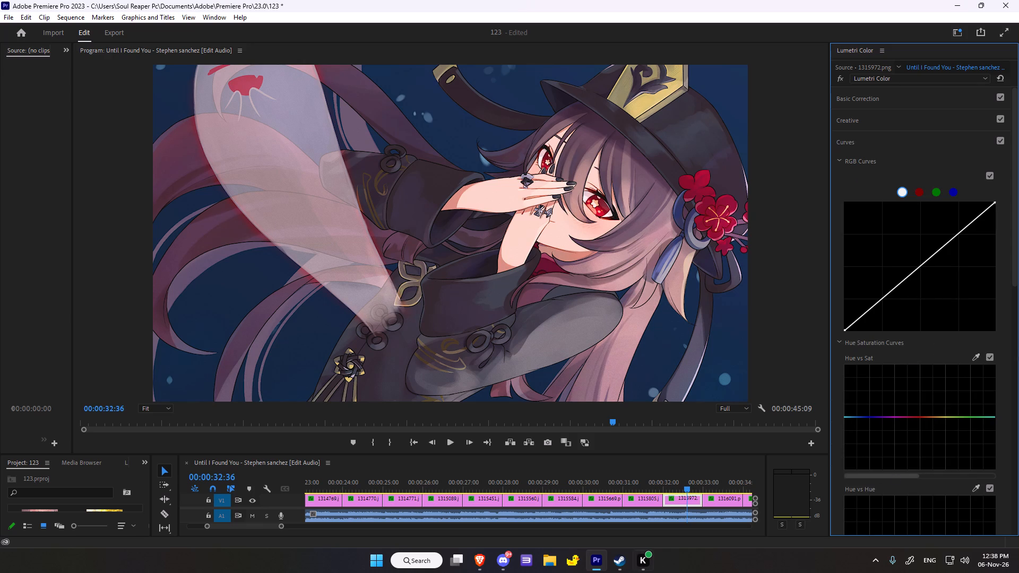
{"action": "left_click", "coordinate": [920, 266]}
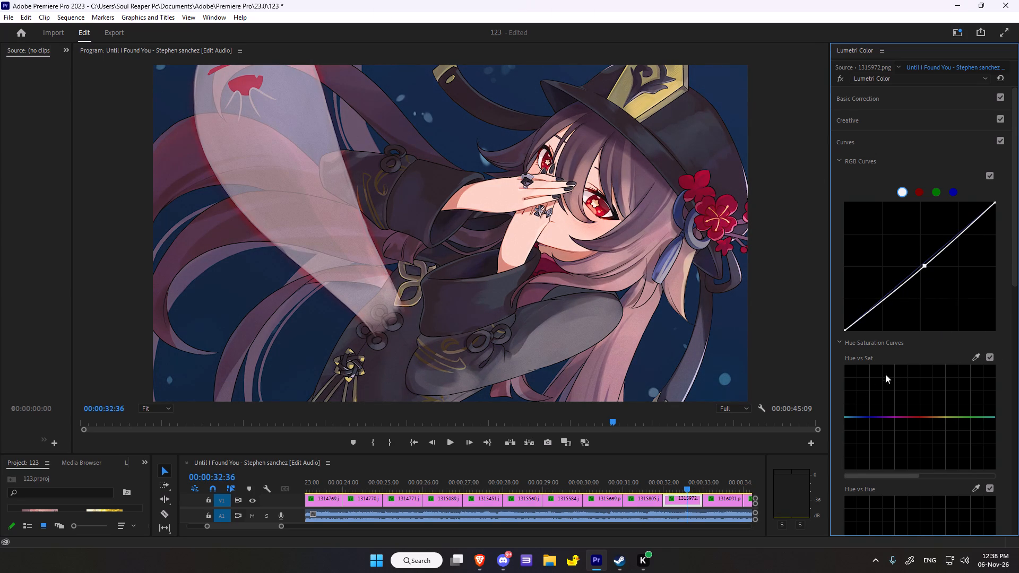
Sample the red flower on the sleeve for the Hue vs Sat curve and raise its centre point to boost the reds.
{"action": "left_click", "coordinate": [978, 352]}
{"action": "left_click", "coordinate": [972, 358]}
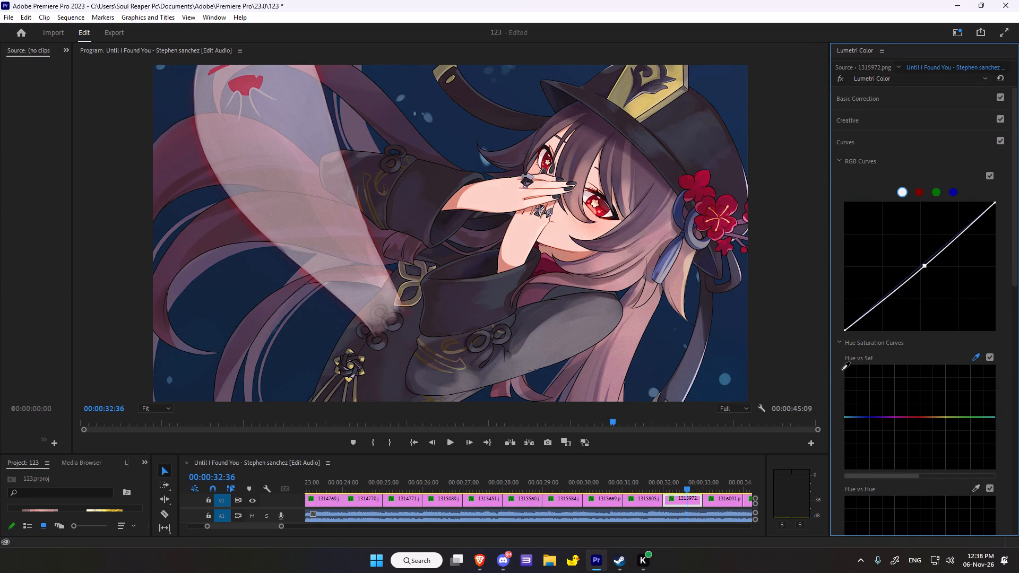
{"action": "left_click", "coordinate": [244, 83]}
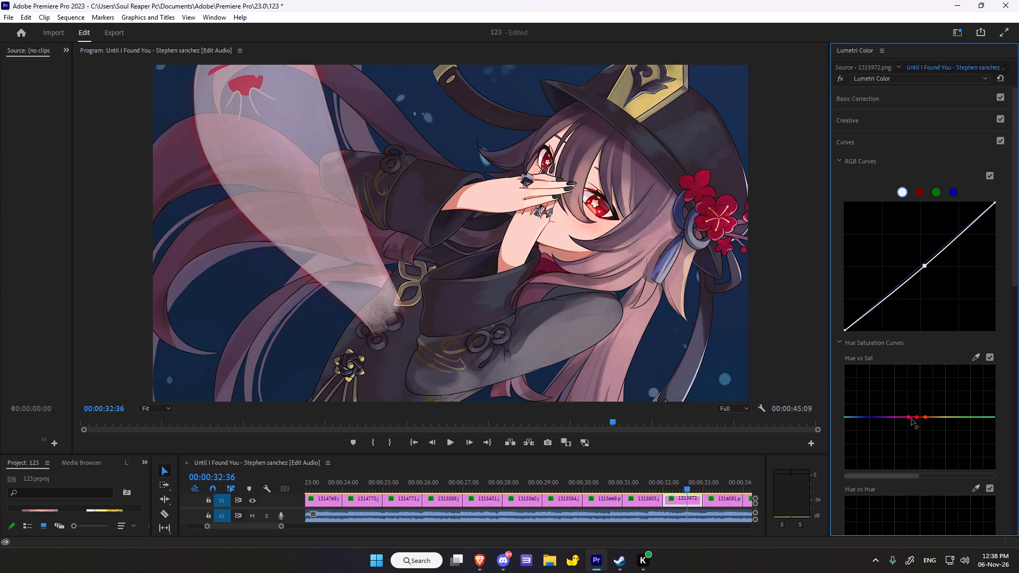
{"action": "left_click_drag", "start_coordinate": [917, 417], "coordinate": [913, 403]}
{"action": "left_click_drag", "start_coordinate": [913, 403], "coordinate": [917, 406]}
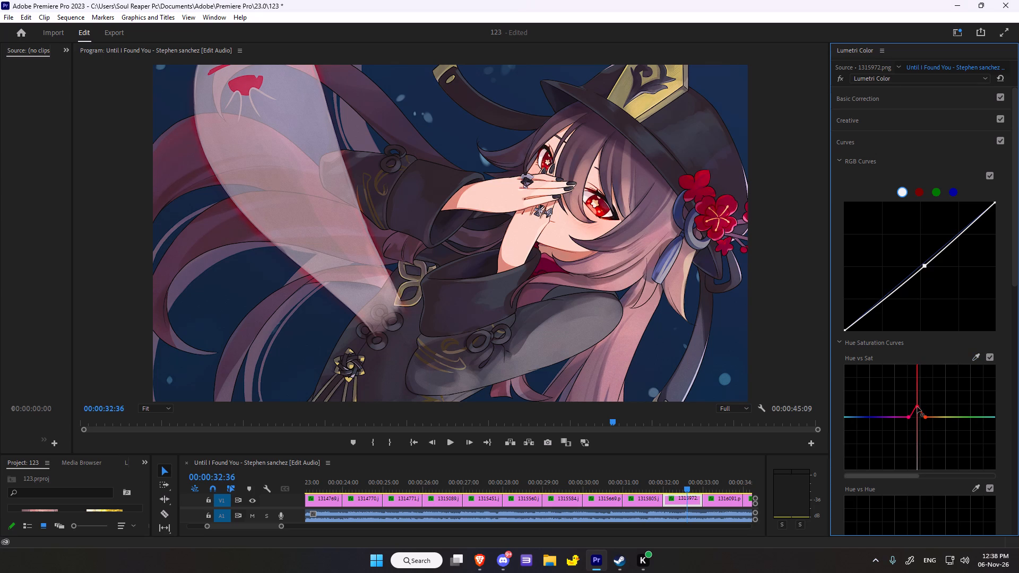
{"action": "left_click_drag", "start_coordinate": [917, 406], "coordinate": [917, 405]}
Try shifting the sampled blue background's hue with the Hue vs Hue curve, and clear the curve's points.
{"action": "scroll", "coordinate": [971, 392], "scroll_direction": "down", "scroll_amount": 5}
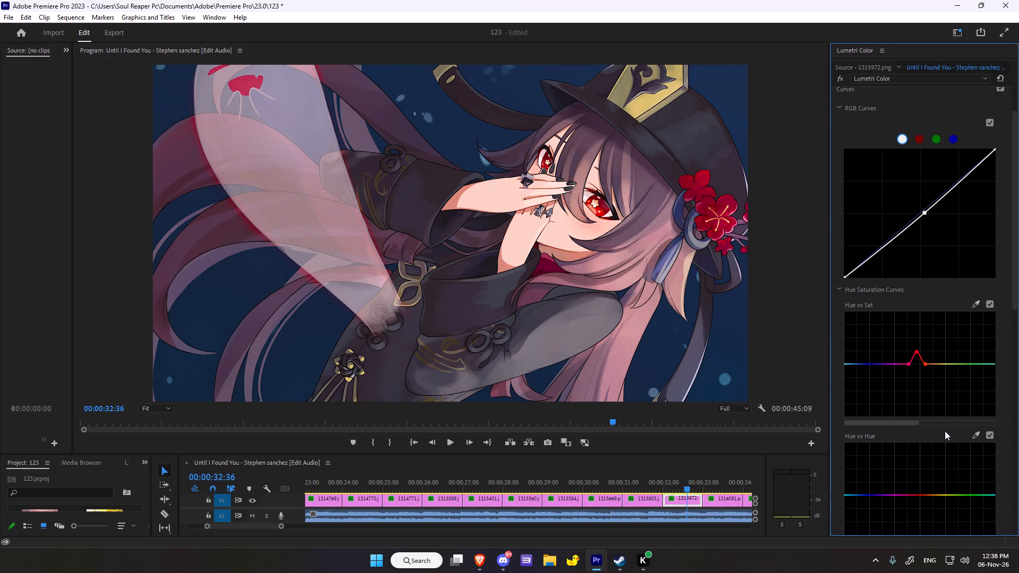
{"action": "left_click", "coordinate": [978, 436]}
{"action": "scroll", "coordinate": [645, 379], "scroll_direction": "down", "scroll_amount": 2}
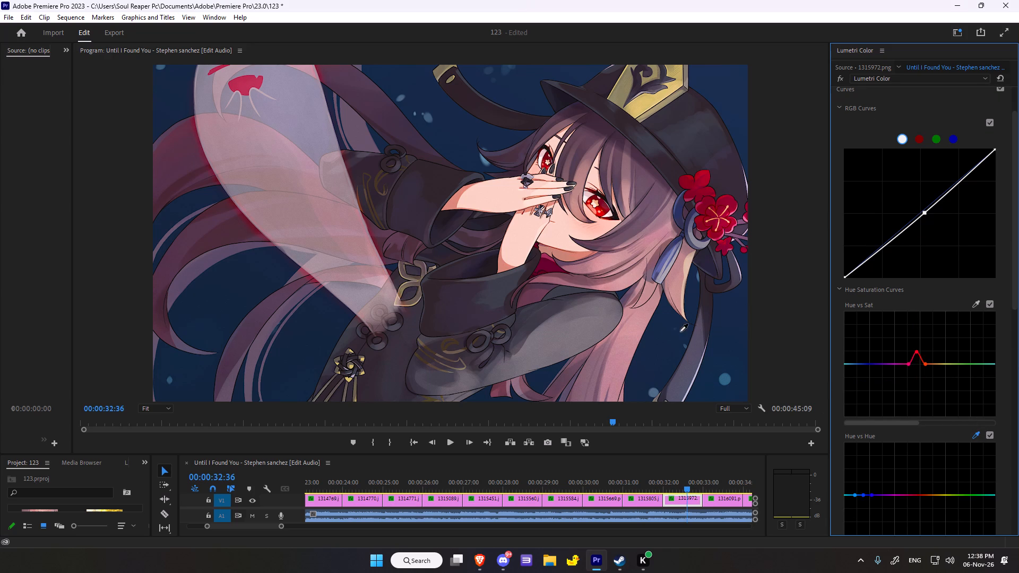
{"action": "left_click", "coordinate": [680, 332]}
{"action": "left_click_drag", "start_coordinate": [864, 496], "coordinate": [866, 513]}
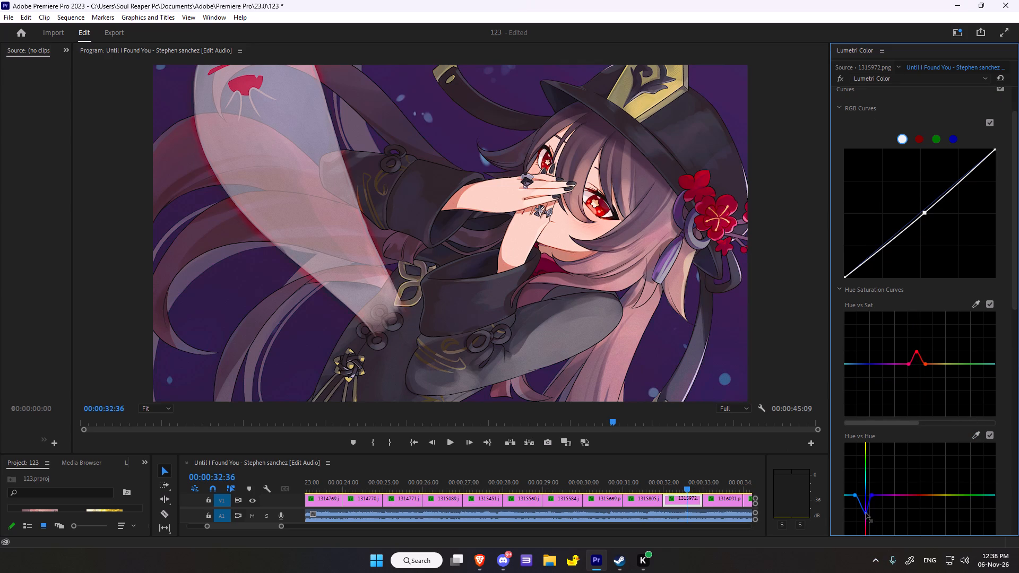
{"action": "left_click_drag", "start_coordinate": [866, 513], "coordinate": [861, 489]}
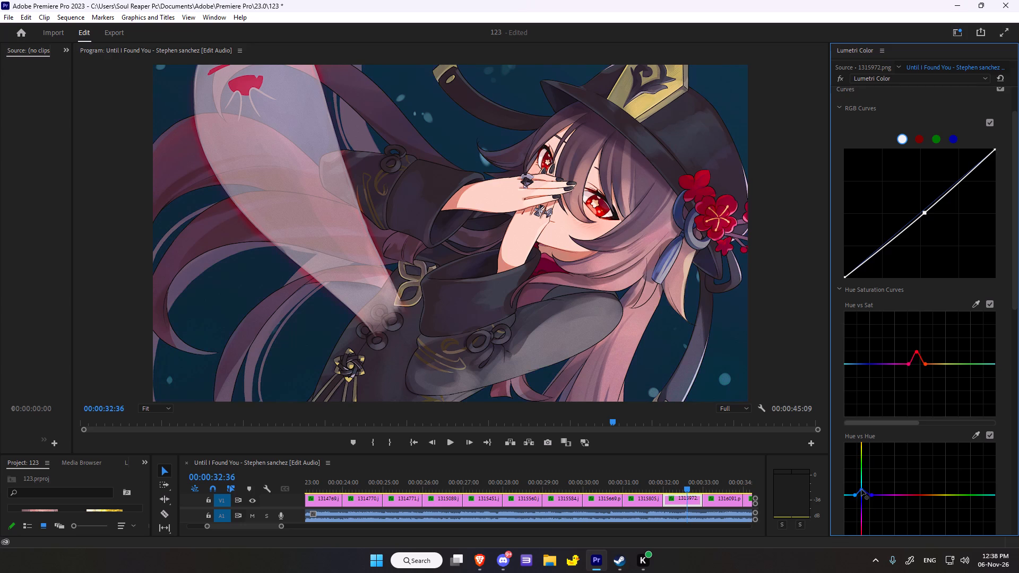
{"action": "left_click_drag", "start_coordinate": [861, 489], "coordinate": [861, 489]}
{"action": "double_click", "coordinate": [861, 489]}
Sample the hat's gold emblem for Hue vs Hue, raise its centre point to shift gold toward pink, and compare the curve off and on.
{"action": "scroll", "coordinate": [978, 444], "scroll_direction": "down", "scroll_amount": 8}
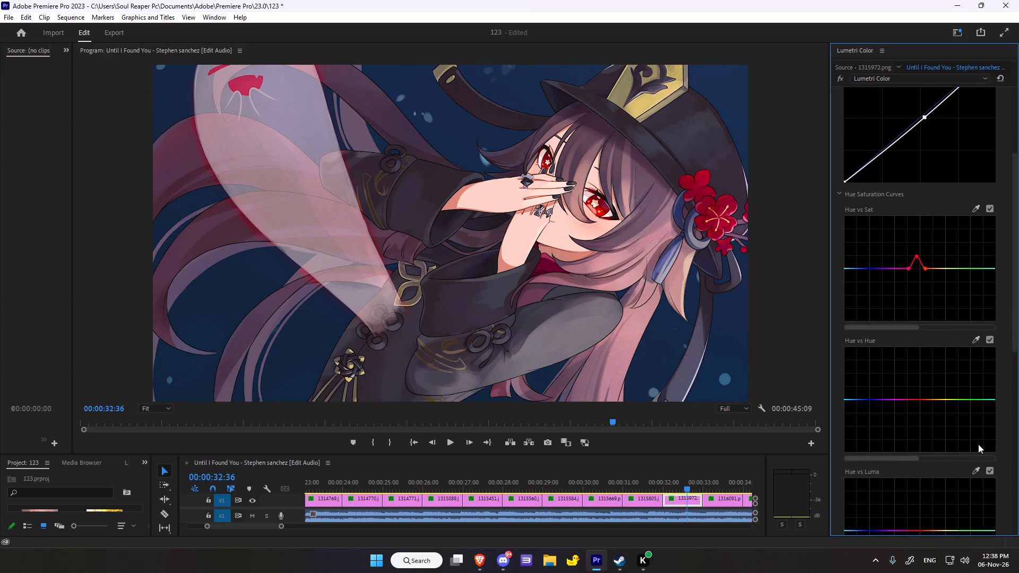
{"action": "scroll", "coordinate": [978, 444], "scroll_direction": "down", "scroll_amount": 5}
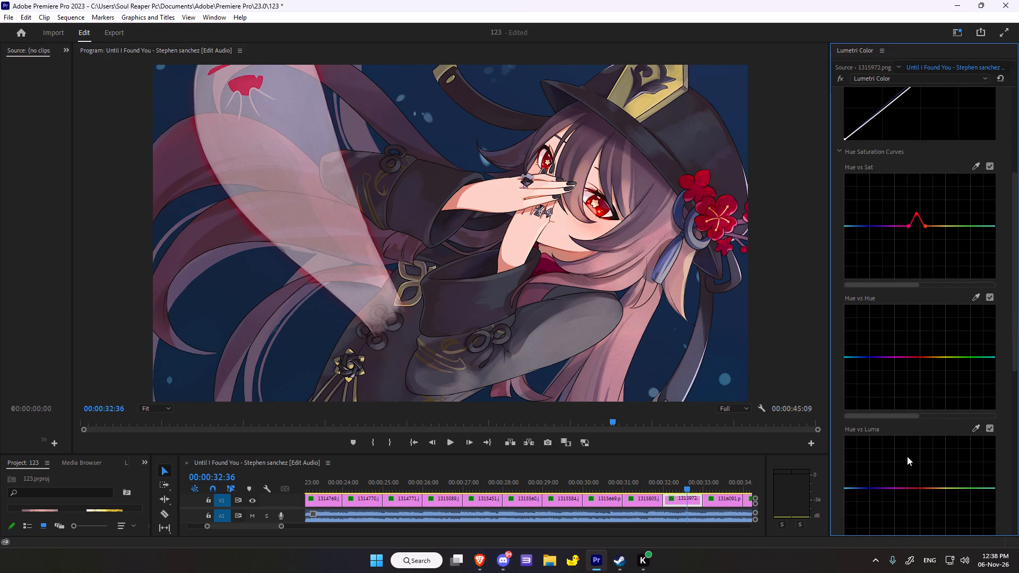
{"action": "scroll", "coordinate": [949, 428], "scroll_direction": "down", "scroll_amount": 2}
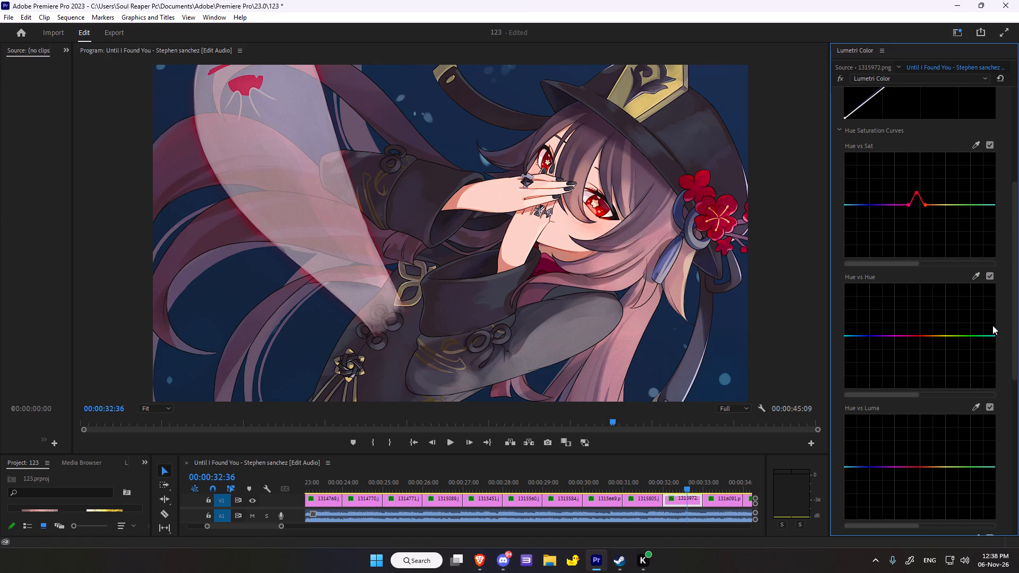
{"action": "left_click", "coordinate": [977, 272]}
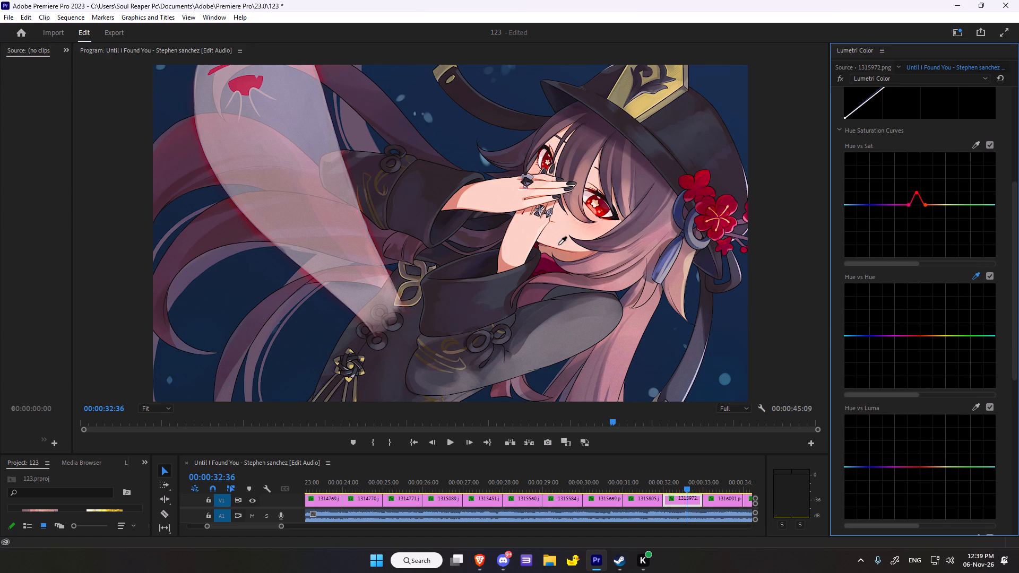
{"action": "left_click", "coordinate": [646, 103]}
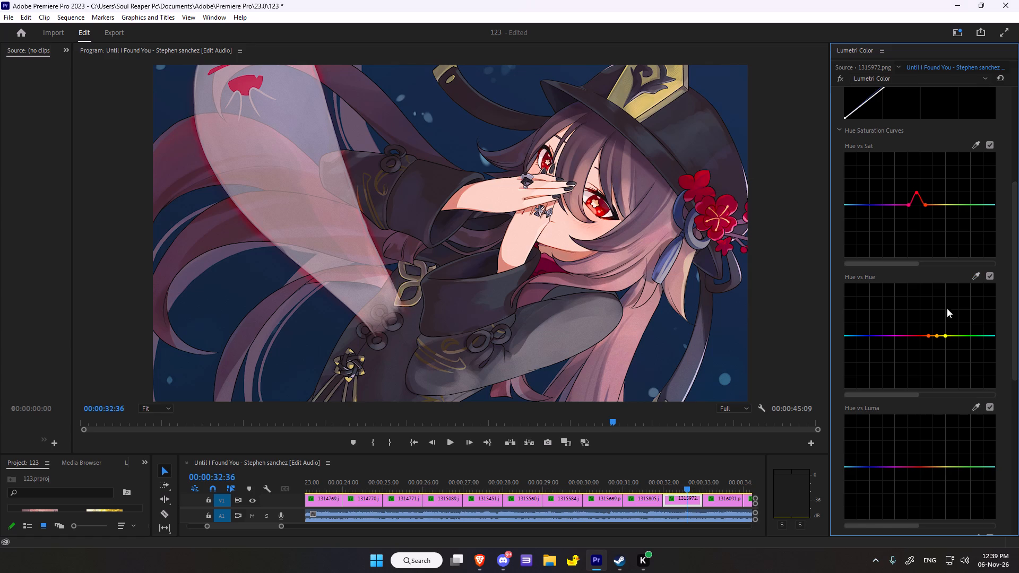
{"action": "left_click_drag", "start_coordinate": [937, 337], "coordinate": [938, 325]}
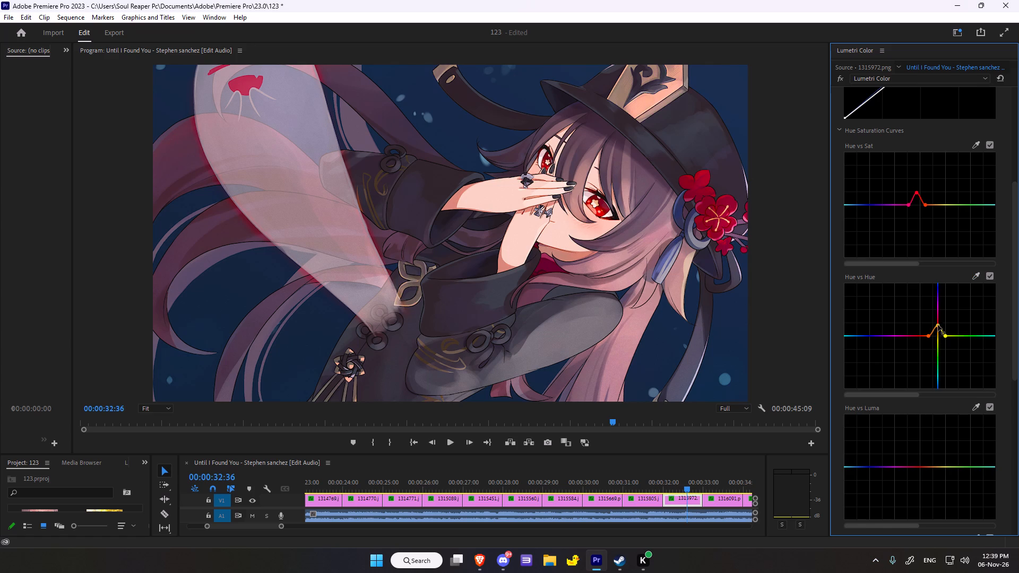
{"action": "left_click_drag", "start_coordinate": [938, 325], "coordinate": [939, 316]}
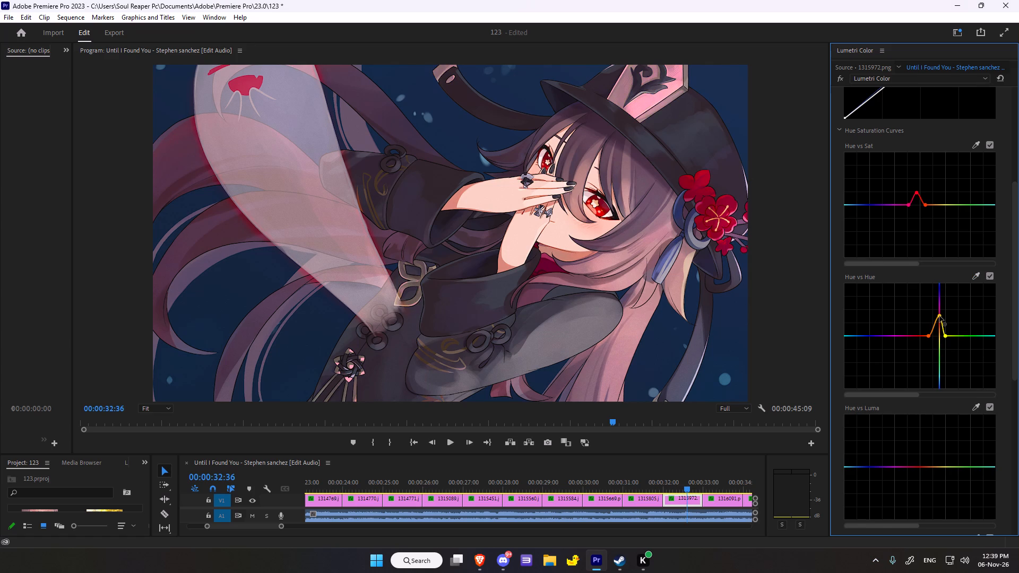
{"action": "left_click_drag", "start_coordinate": [939, 316], "coordinate": [939, 318]}
{"action": "left_click_drag", "start_coordinate": [939, 318], "coordinate": [942, 315]}
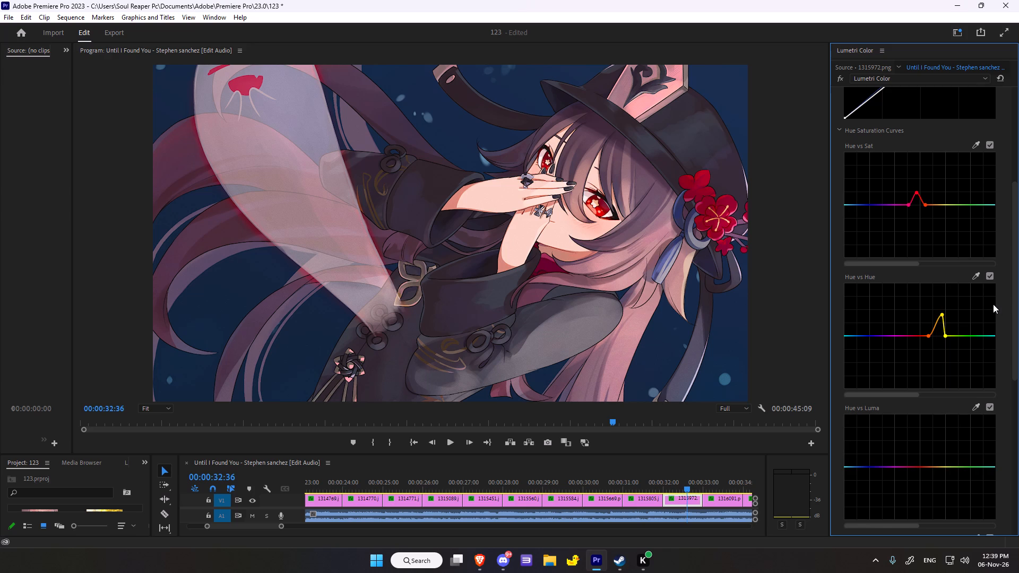
{"action": "scroll", "coordinate": [937, 310], "scroll_direction": "down", "scroll_amount": 6}
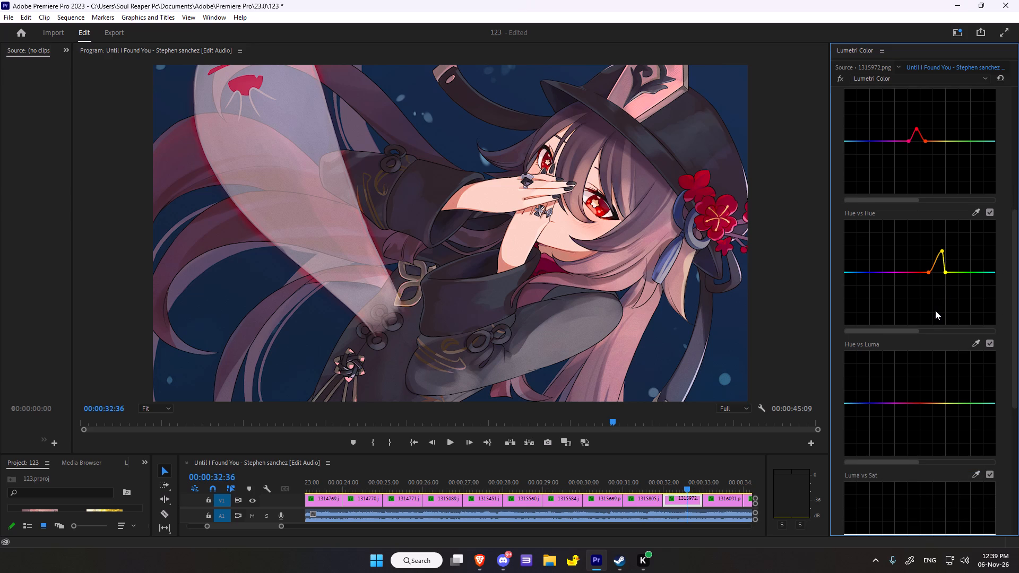
{"action": "left_click", "coordinate": [989, 210]}
{"action": "double_click", "coordinate": [989, 210]}
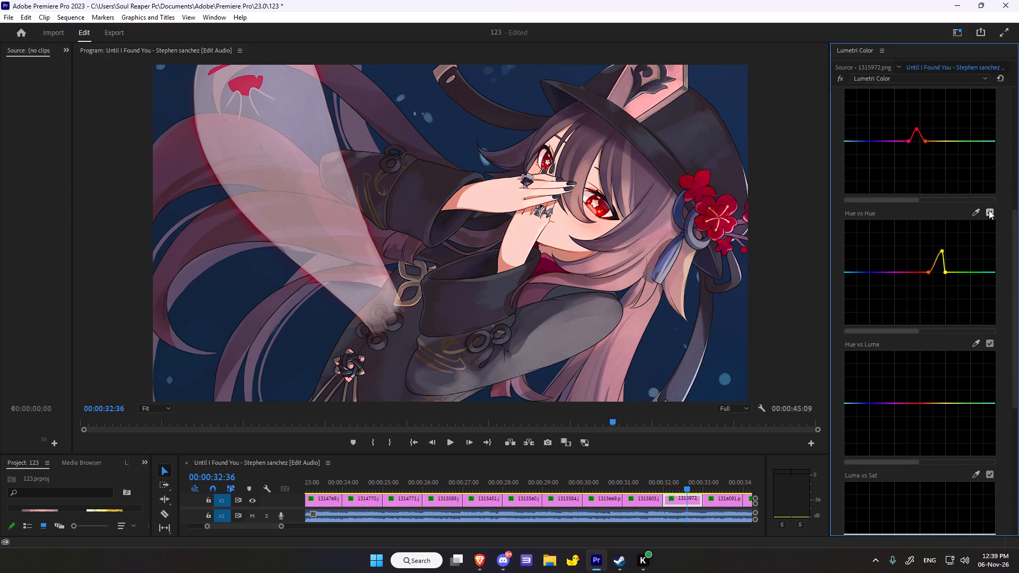
{"action": "left_click", "coordinate": [988, 210]}
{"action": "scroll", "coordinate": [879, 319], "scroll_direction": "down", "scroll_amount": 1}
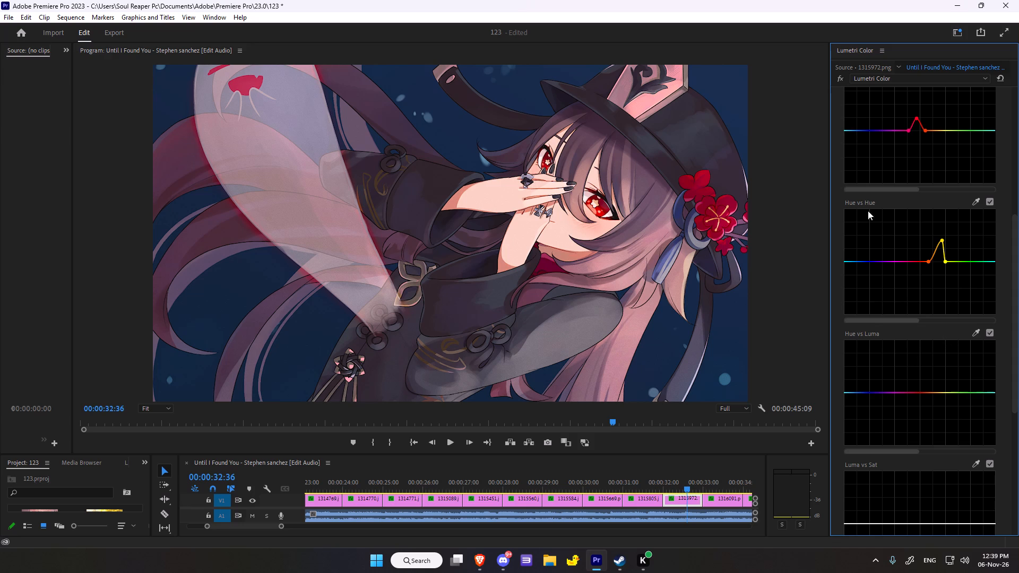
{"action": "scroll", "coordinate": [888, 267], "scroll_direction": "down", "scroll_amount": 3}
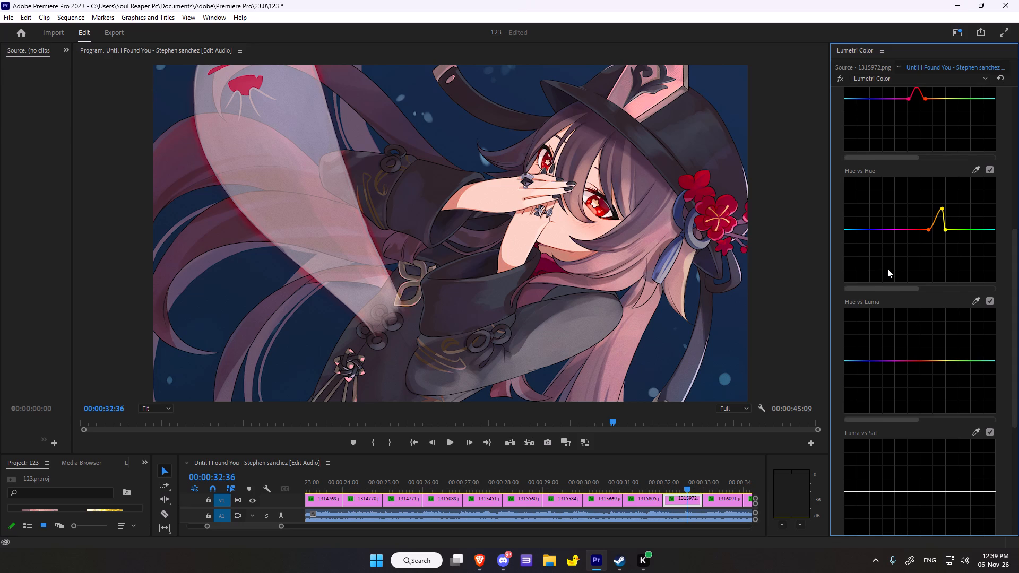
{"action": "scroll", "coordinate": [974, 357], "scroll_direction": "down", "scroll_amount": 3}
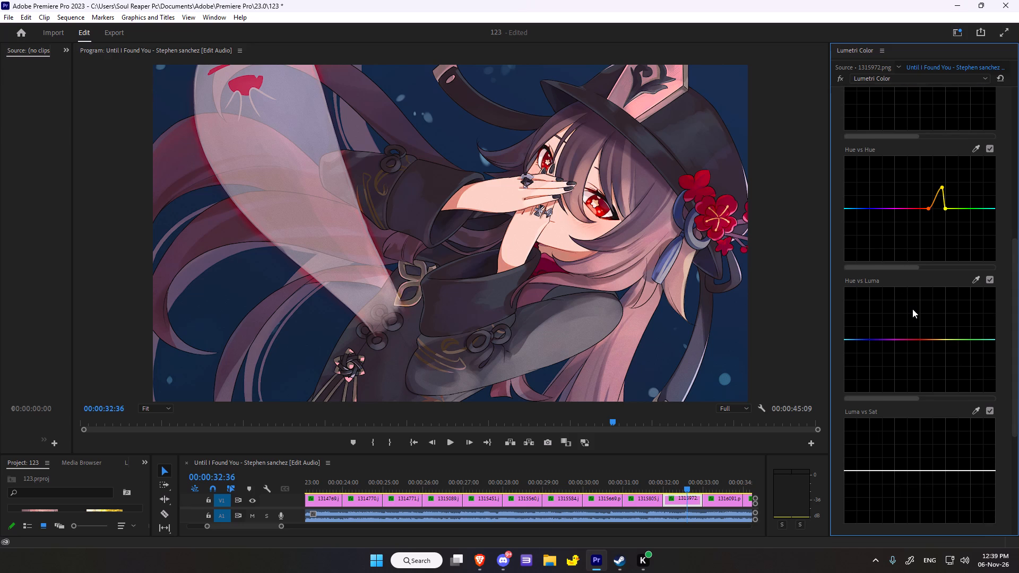
Sample the gold knot ornament on the coat for Hue vs Luma and raise the curve's centre point slightly to brighten the orange tones.
{"action": "scroll", "coordinate": [912, 309], "scroll_direction": "down", "scroll_amount": 5}
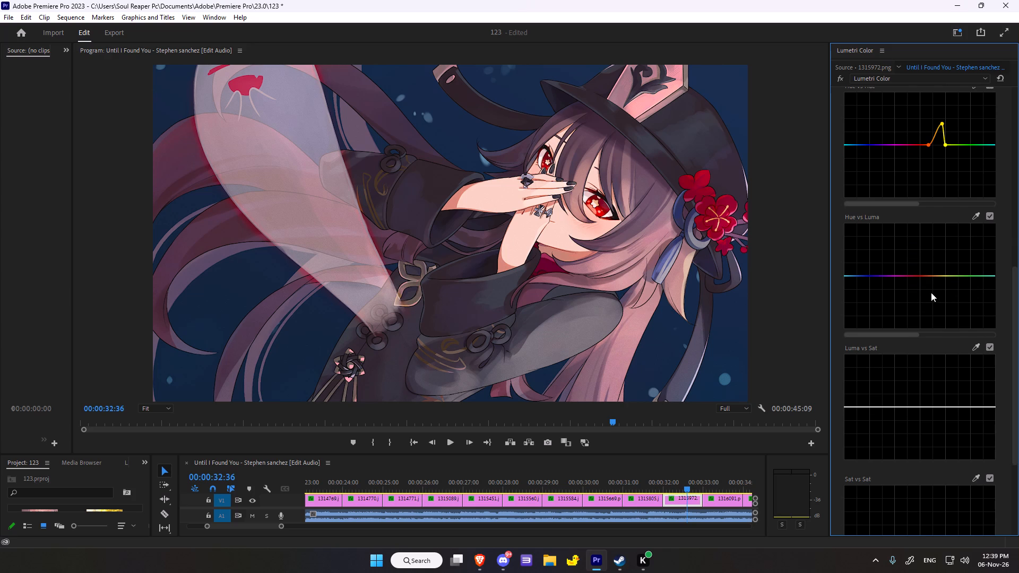
{"action": "scroll", "coordinate": [929, 291], "scroll_direction": "down", "scroll_amount": 4}
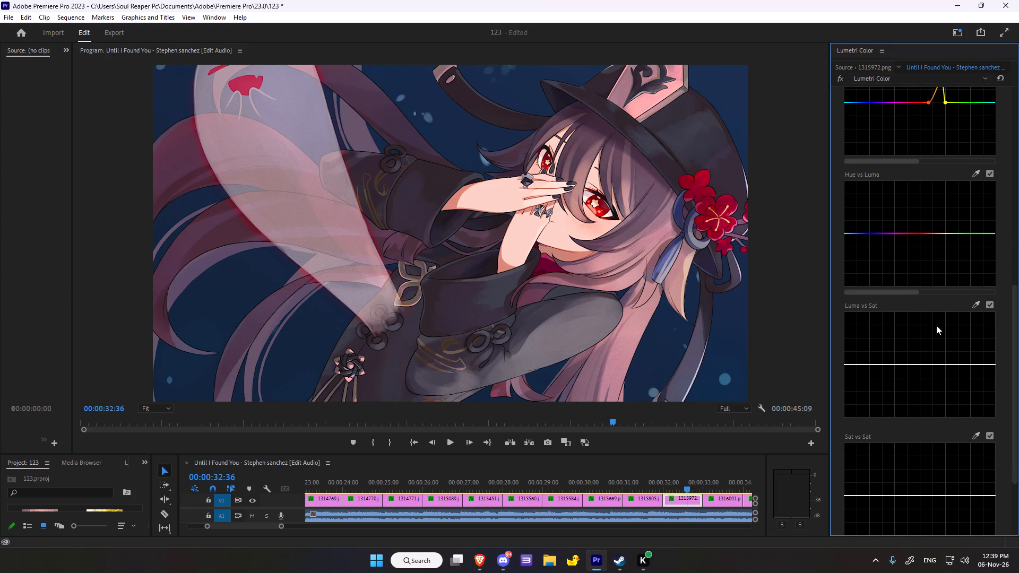
{"action": "scroll", "coordinate": [930, 277], "scroll_direction": "down", "scroll_amount": 1}
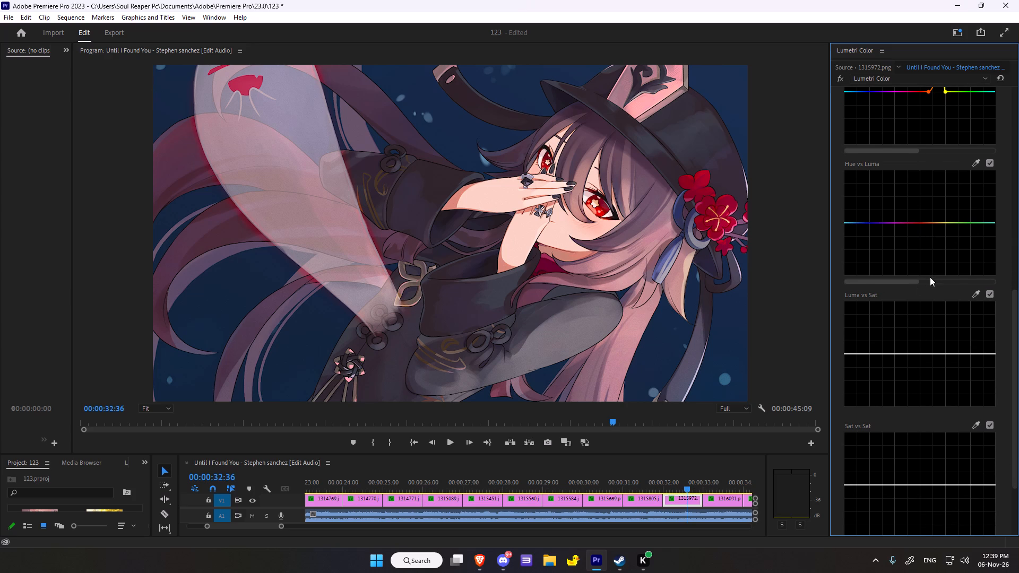
{"action": "scroll", "coordinate": [935, 284], "scroll_direction": "up", "scroll_amount": 2}
{"action": "left_click", "coordinate": [977, 187]}
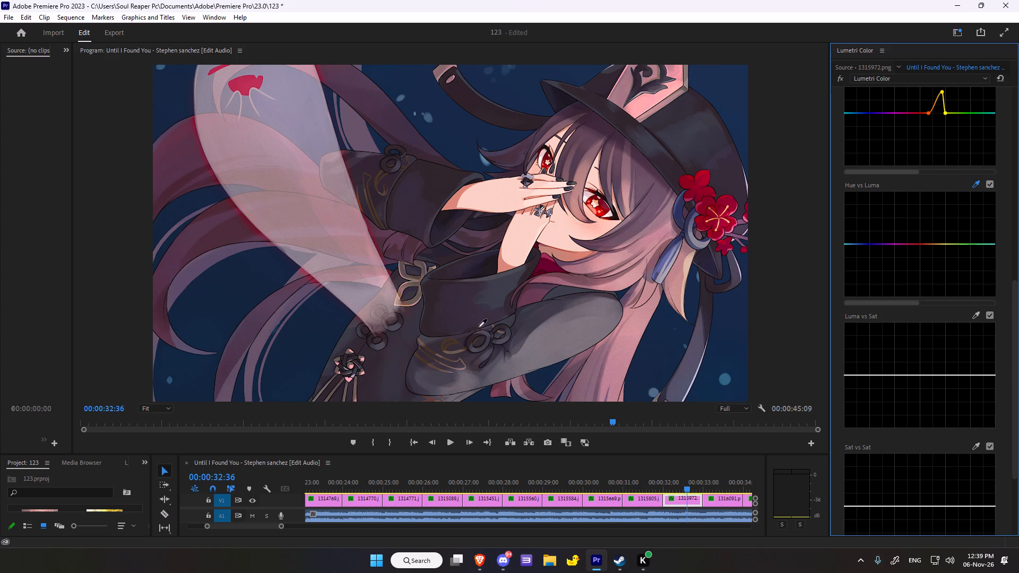
{"action": "left_click", "coordinate": [412, 301]}
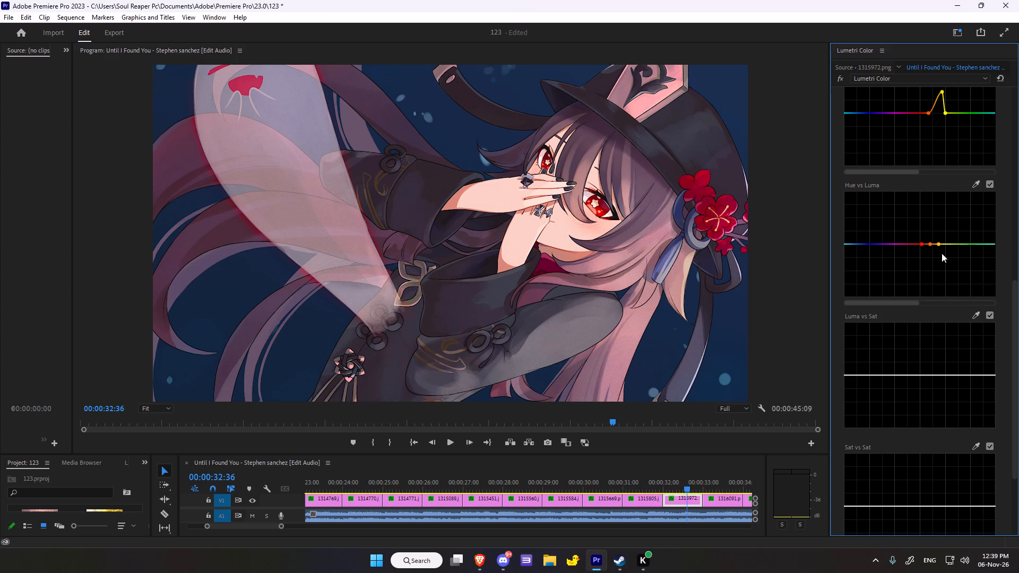
{"action": "left_click_drag", "start_coordinate": [931, 247], "coordinate": [931, 225]}
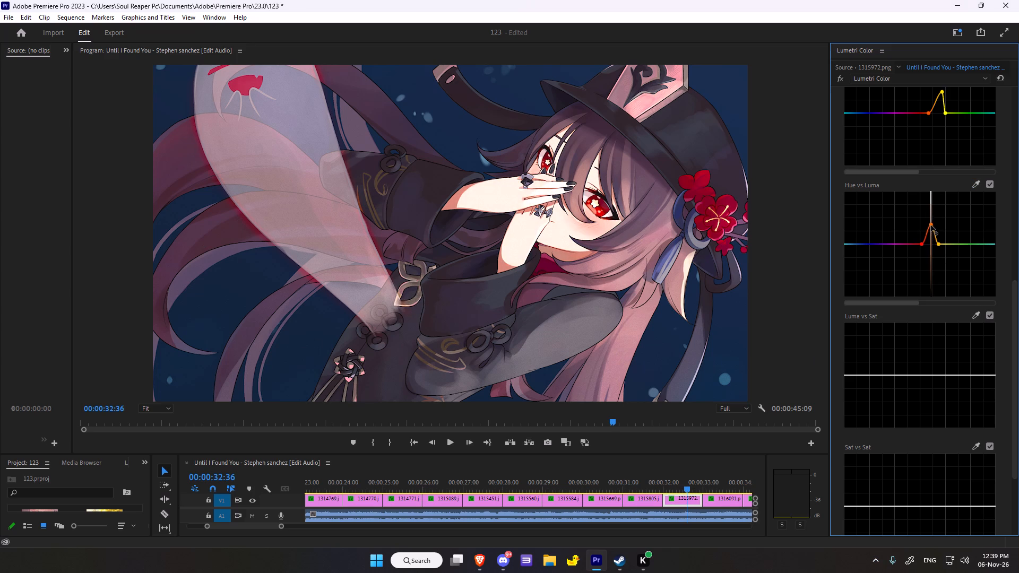
{"action": "left_click_drag", "start_coordinate": [931, 225], "coordinate": [932, 246]}
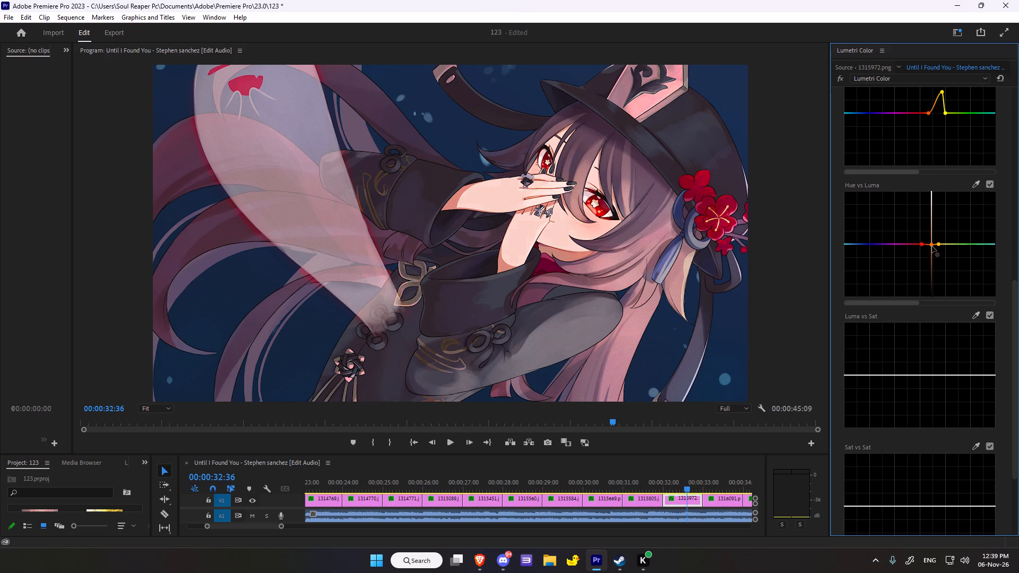
{"action": "left_click_drag", "start_coordinate": [932, 246], "coordinate": [935, 242]}
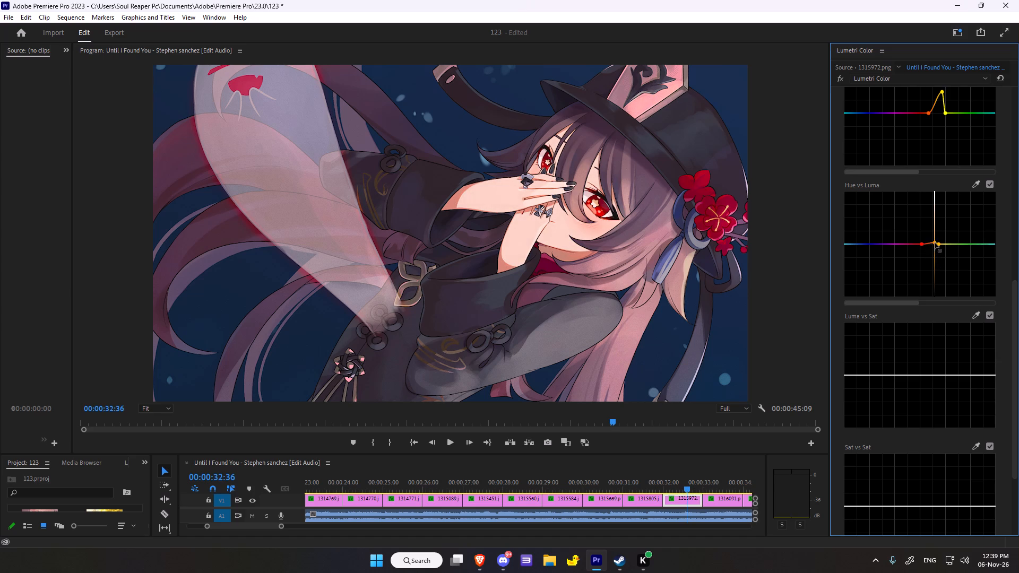
{"action": "left_click_drag", "start_coordinate": [935, 242], "coordinate": [932, 244]}
{"action": "left_click_drag", "start_coordinate": [932, 244], "coordinate": [931, 238]}
Look over the Luma vs Sat and Sat vs Sat curves and the remaining Lumetri sections below them.
{"action": "scroll", "coordinate": [922, 307], "scroll_direction": "down", "scroll_amount": 1}
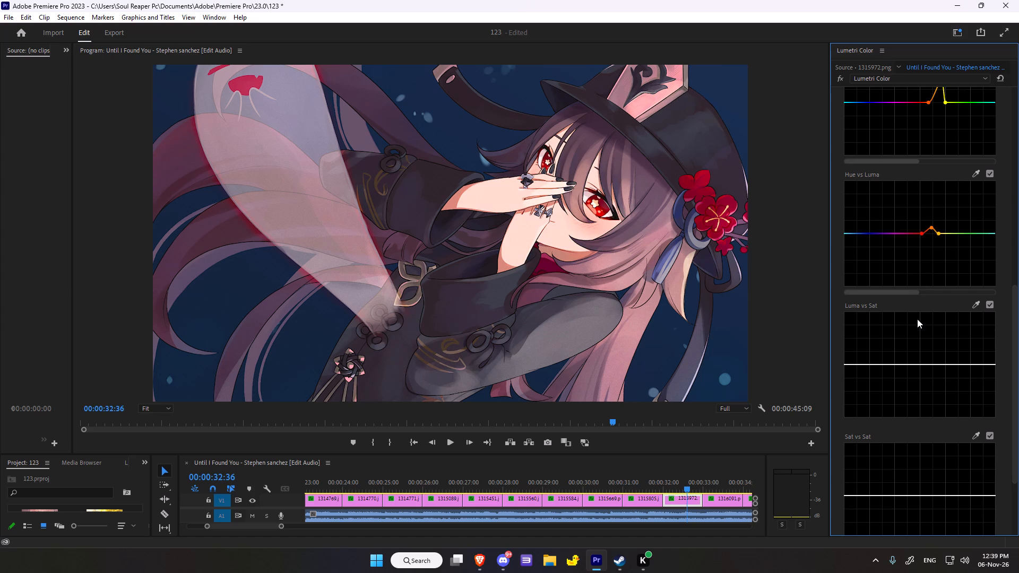
{"action": "scroll", "coordinate": [917, 319], "scroll_direction": "down", "scroll_amount": 7}
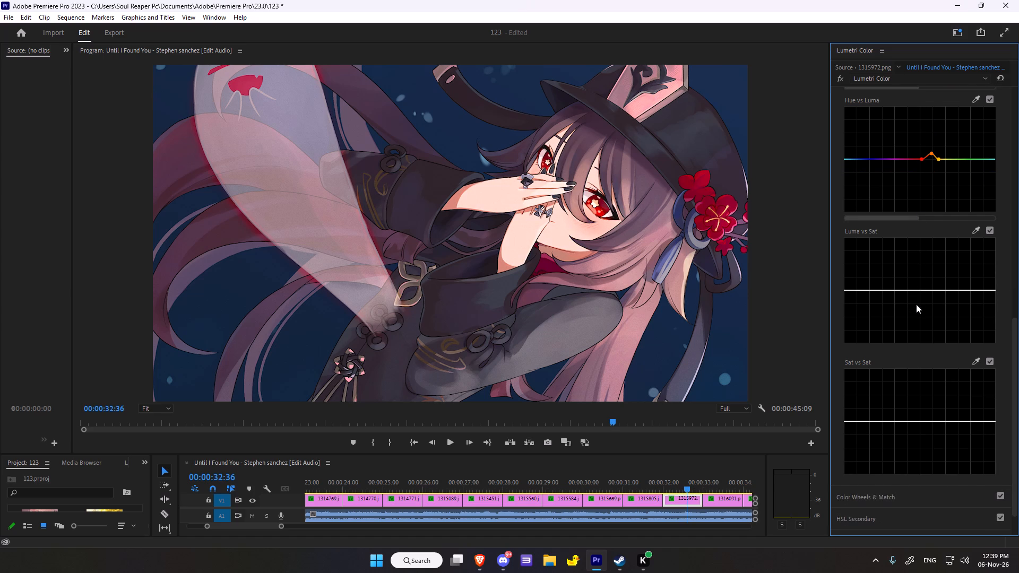
{"action": "scroll", "coordinate": [914, 302], "scroll_direction": "down", "scroll_amount": 11}
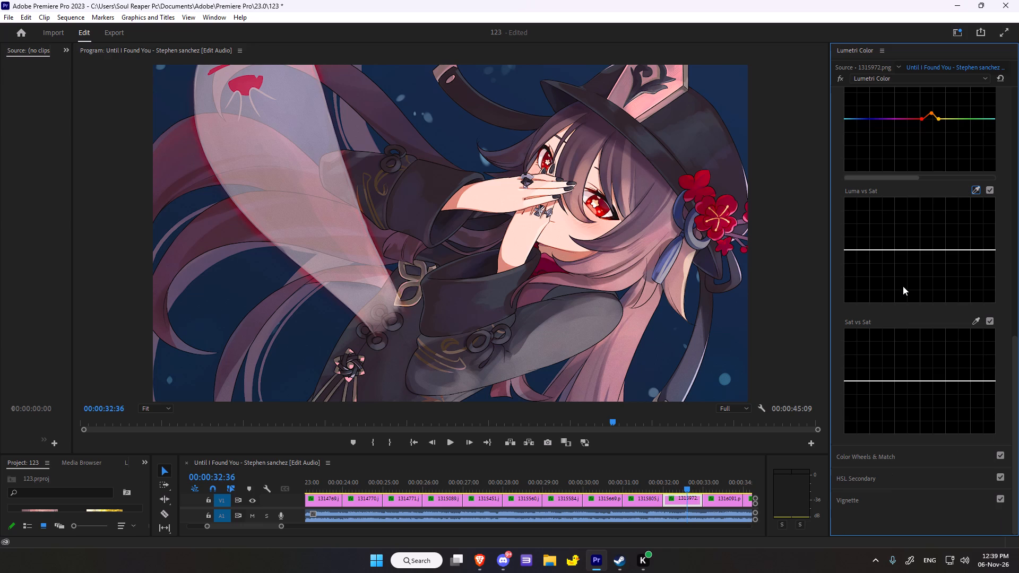
{"action": "scroll", "coordinate": [903, 286], "scroll_direction": "down", "scroll_amount": 7}
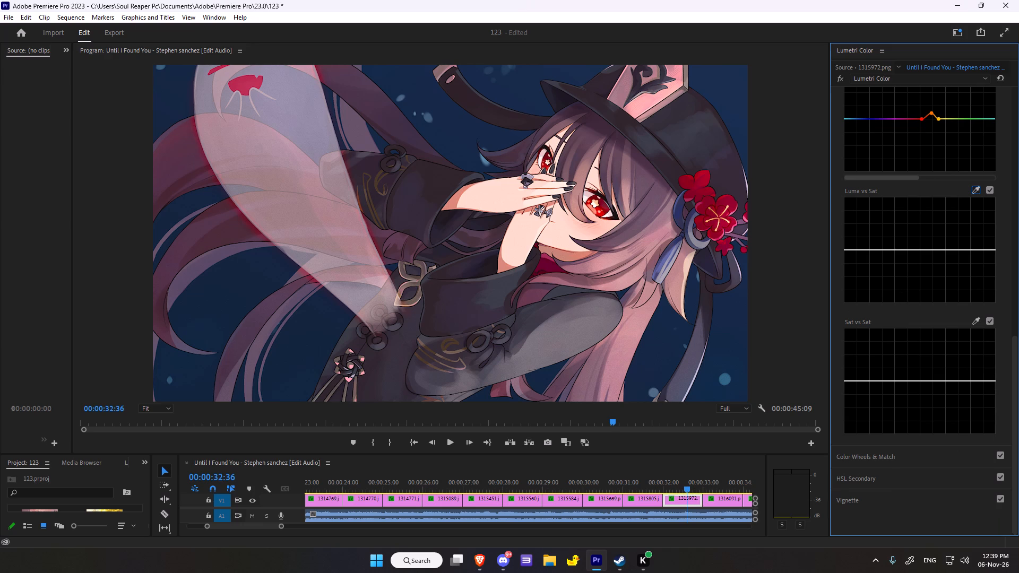
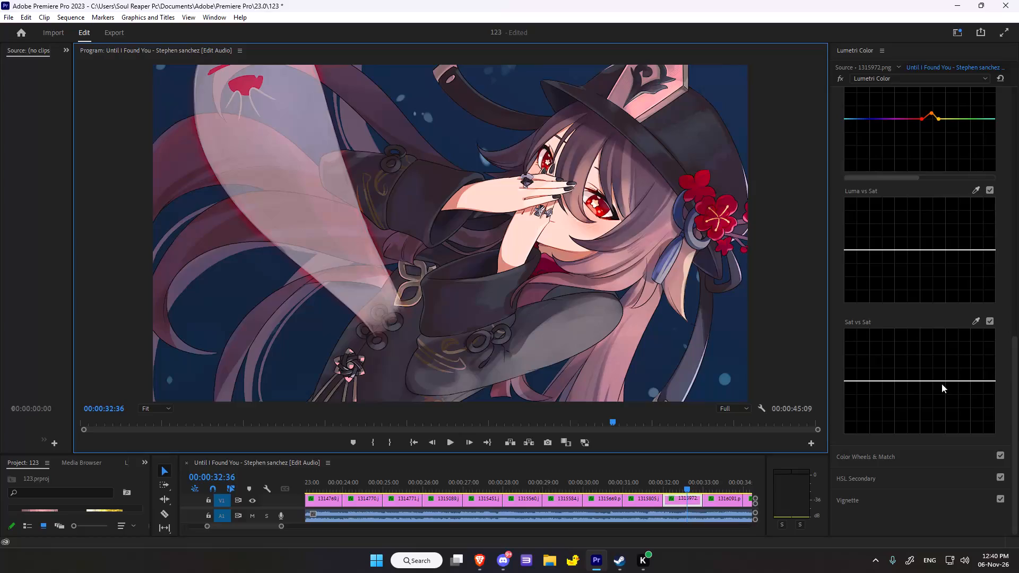
On 1315972.png, nudge the midtones wheel toward yellow, shadows toward purple and highlights toward red, and compare the grade off and on.
{"action": "scroll", "coordinate": [938, 381], "scroll_direction": "down", "scroll_amount": 5}
{"action": "left_click", "coordinate": [653, 413]}
{"action": "scroll", "coordinate": [944, 248], "scroll_direction": "down", "scroll_amount": 5}
{"action": "left_click", "coordinate": [891, 452]}
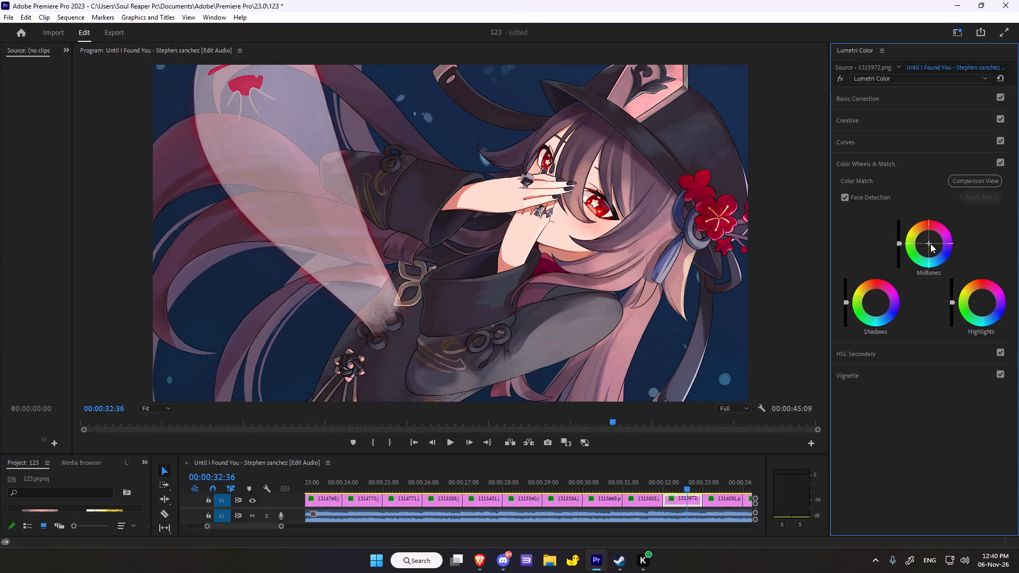
{"action": "left_click_drag", "start_coordinate": [928, 244], "coordinate": [885, 221]}
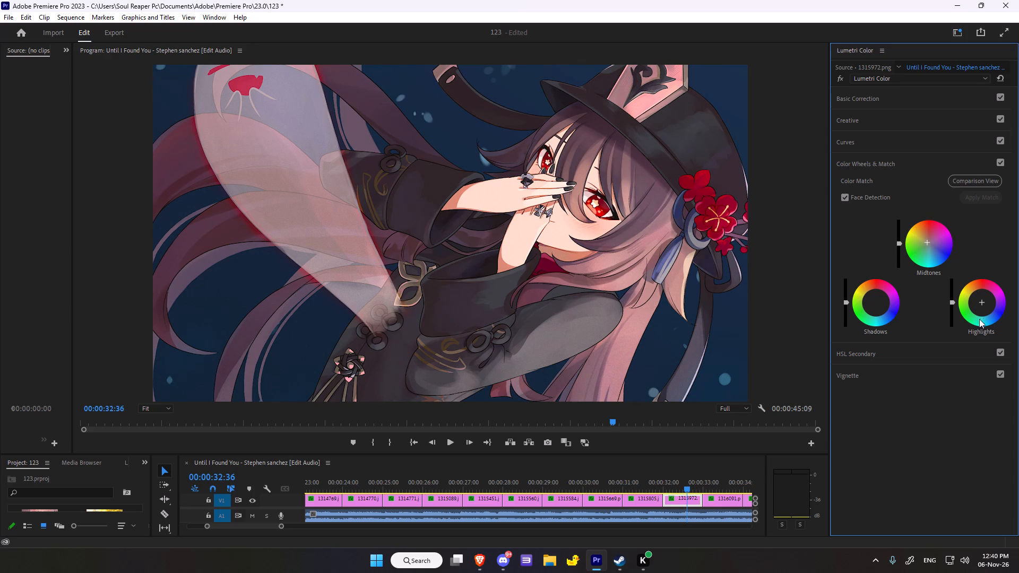
{"action": "left_click_drag", "start_coordinate": [875, 301], "coordinate": [887, 297]}
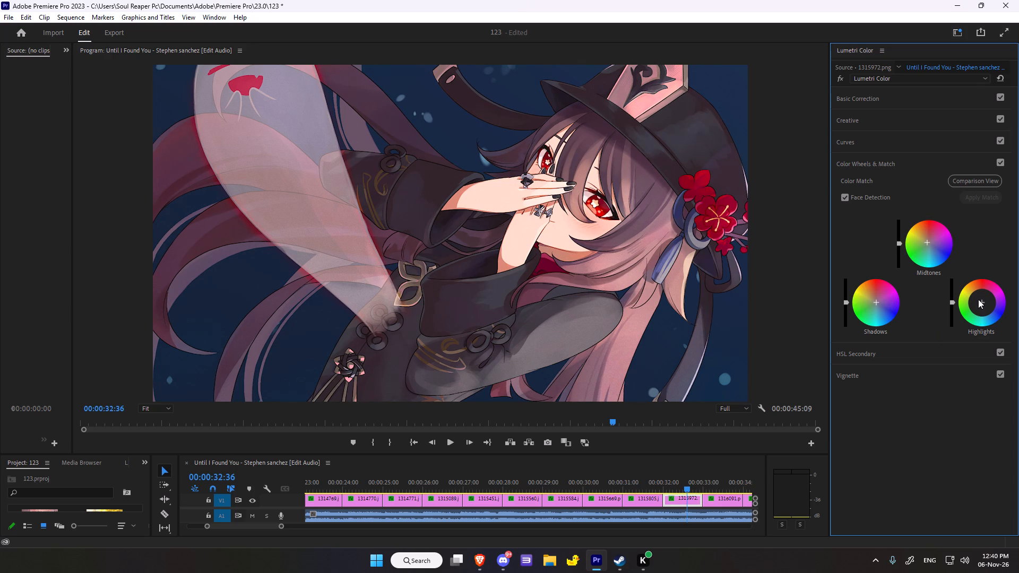
{"action": "left_click_drag", "start_coordinate": [985, 302], "coordinate": [981, 289]}
{"action": "left_click", "coordinate": [841, 81]}
{"action": "left_click", "coordinate": [841, 81]}
Add a vignette to 1315972.png with Amount -1.2, Midpoint 36.4, Roundness 23.9 and Feather 41.8.
{"action": "left_click", "coordinate": [841, 380]}
{"action": "left_click_drag", "start_coordinate": [937, 226], "coordinate": [919, 226]}
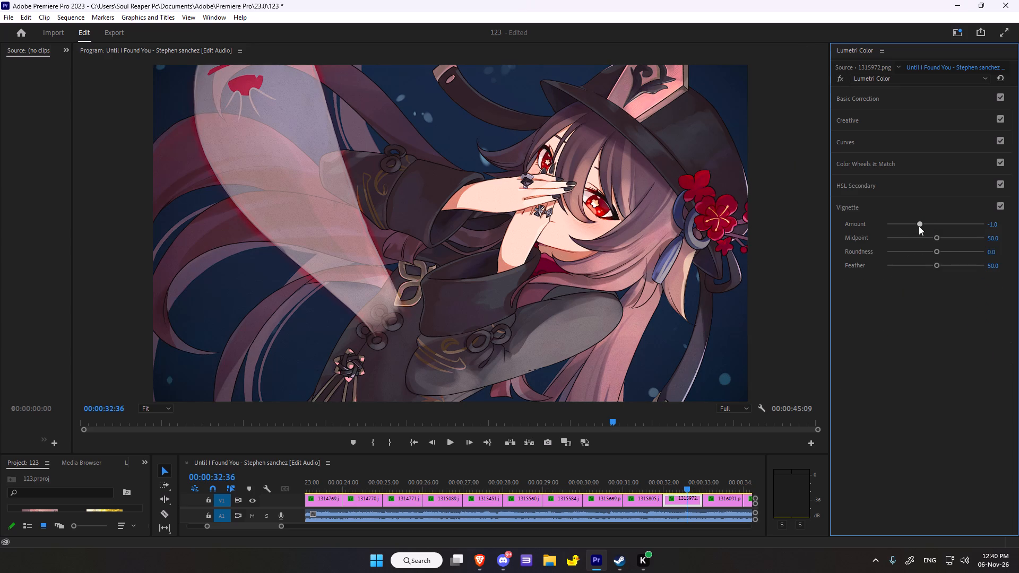
{"action": "left_click_drag", "start_coordinate": [919, 226], "coordinate": [915, 227]}
{"action": "left_click_drag", "start_coordinate": [936, 237], "coordinate": [921, 238]}
{"action": "left_click_drag", "start_coordinate": [939, 251], "coordinate": [920, 251]}
{"action": "left_click_drag", "start_coordinate": [920, 251], "coordinate": [946, 250]}
{"action": "left_click_drag", "start_coordinate": [938, 264], "coordinate": [929, 263]}
{"action": "left_click_drag", "start_coordinate": [929, 263], "coordinate": [927, 264]}
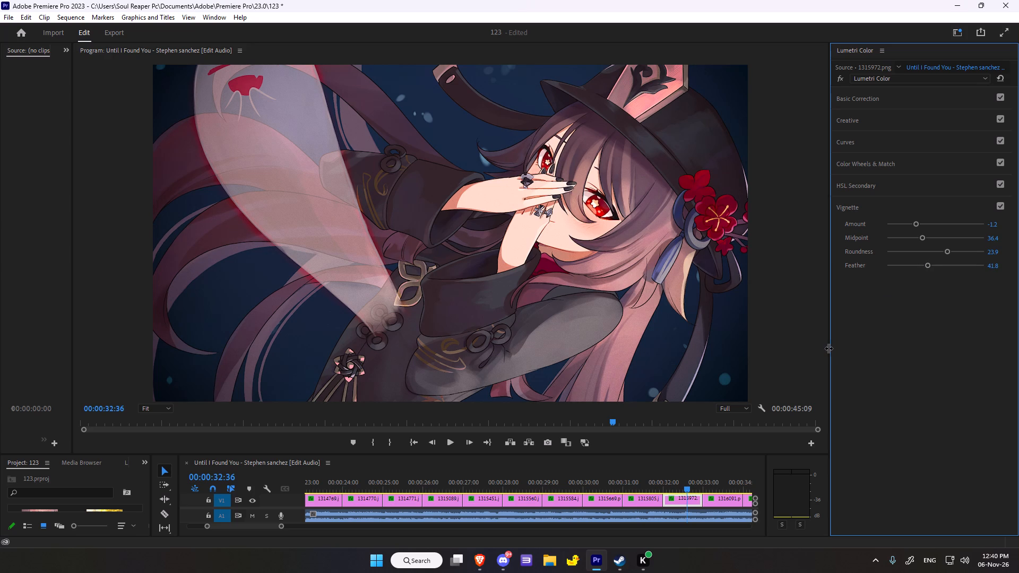
Go to the 1316091.png clip, compare its existing grade off and on, and reset its Lumetri Color effect.
{"action": "scroll", "coordinate": [616, 420], "scroll_direction": "down", "scroll_amount": 16}
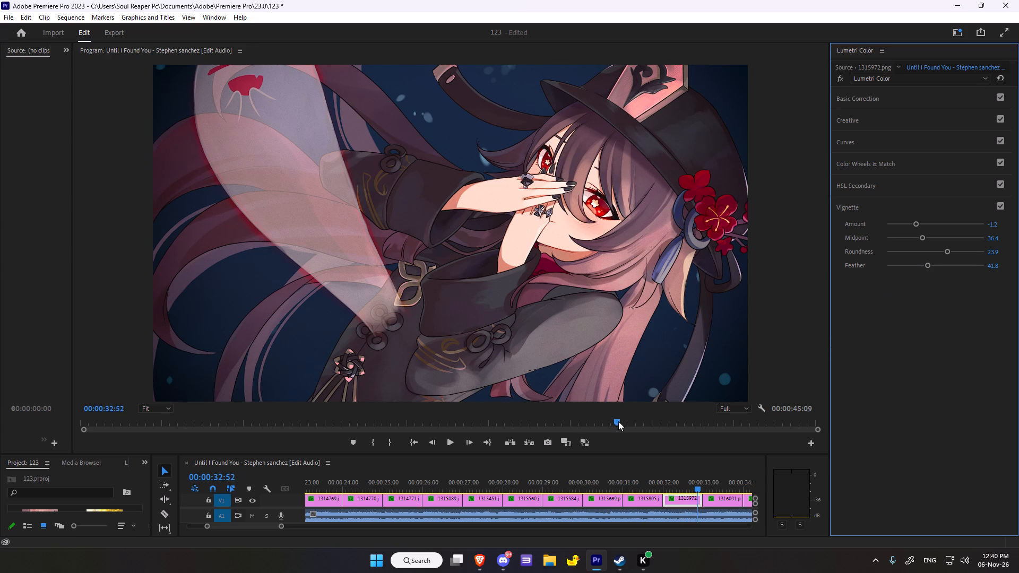
{"action": "scroll", "coordinate": [618, 421], "scroll_direction": "down", "scroll_amount": 15}
{"action": "scroll", "coordinate": [618, 421], "scroll_direction": "down", "scroll_amount": 11}
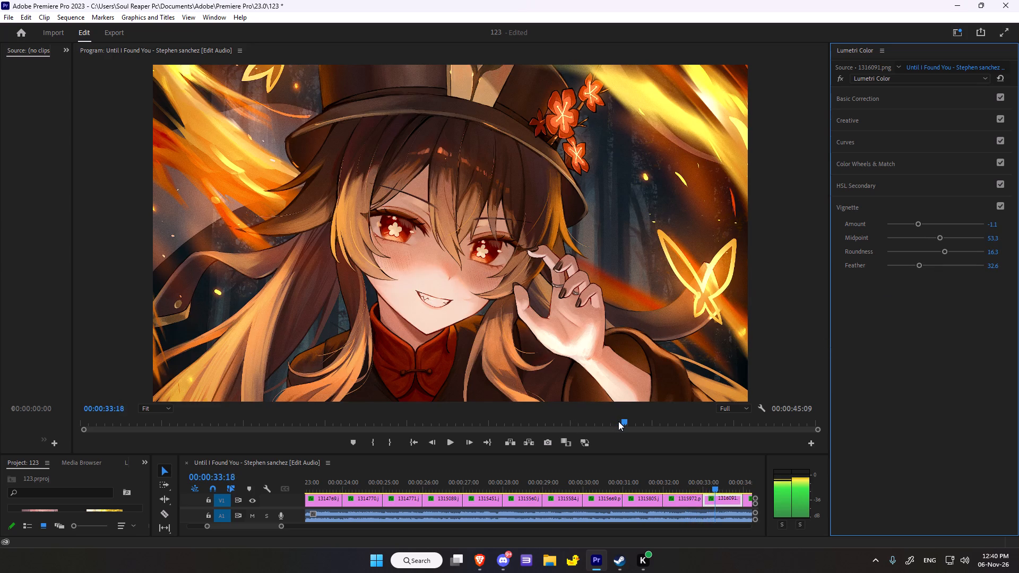
{"action": "scroll", "coordinate": [618, 421], "scroll_direction": "down", "scroll_amount": 10}
{"action": "scroll", "coordinate": [598, 468], "scroll_direction": "down", "scroll_amount": 3}
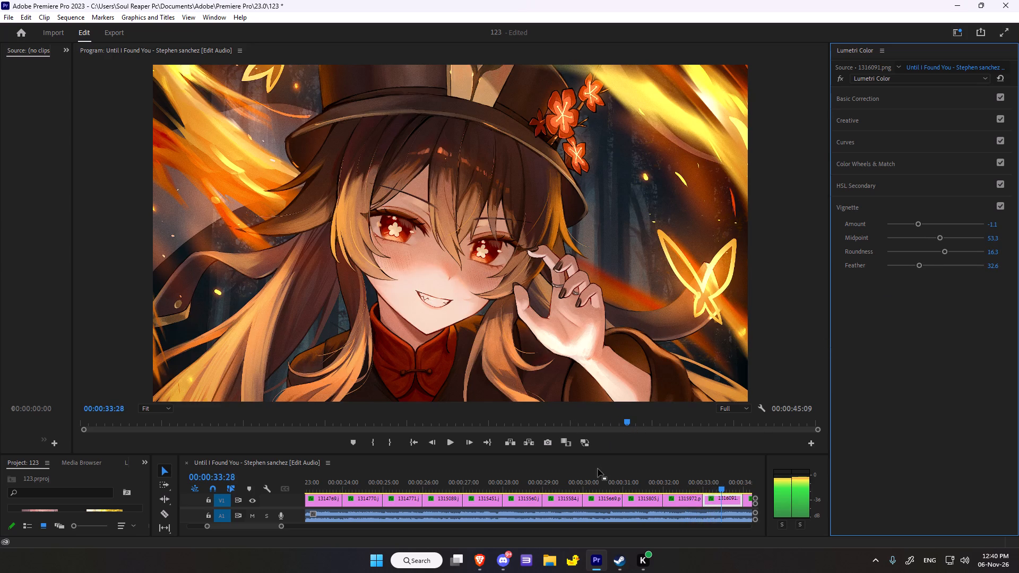
{"action": "scroll", "coordinate": [598, 468], "scroll_direction": "down", "scroll_amount": 18}
{"action": "scroll", "coordinate": [594, 472], "scroll_direction": "down", "scroll_amount": 3}
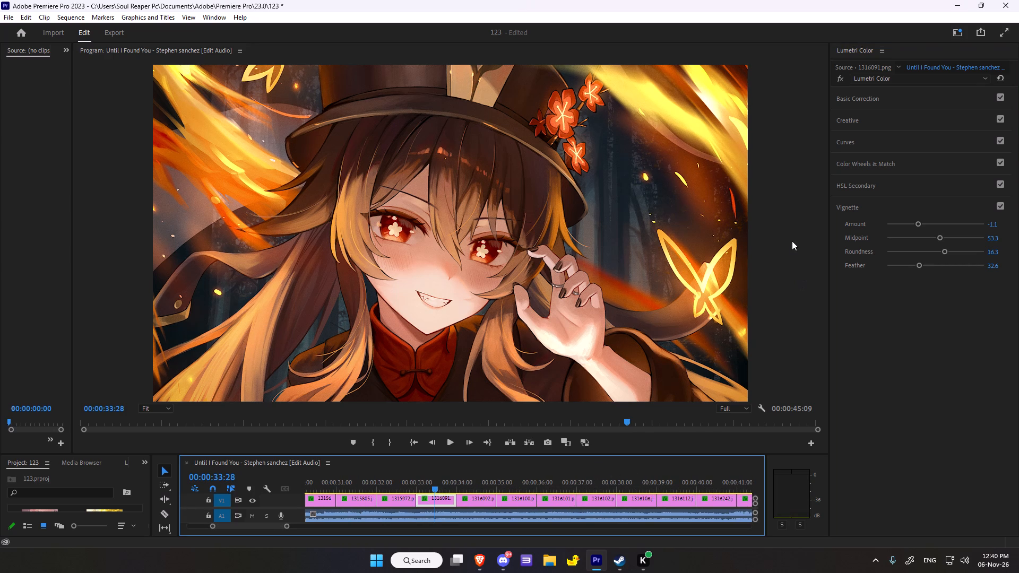
{"action": "left_click", "coordinate": [843, 79]}
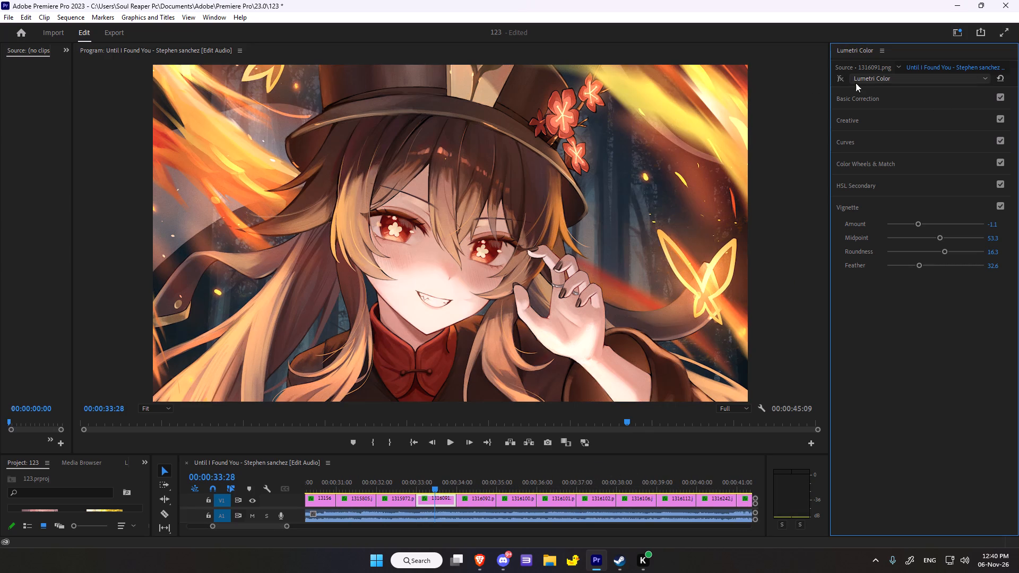
{"action": "left_click", "coordinate": [841, 80]}
{"action": "left_click", "coordinate": [841, 80]}
{"action": "left_click", "coordinate": [1005, 81]}
{"action": "left_click", "coordinate": [837, 78]}
Set 1316091.png's basic colour correction to Temperature -21.7, Tint 9.8 and Saturation 121.7.
{"action": "left_click", "coordinate": [870, 102]}
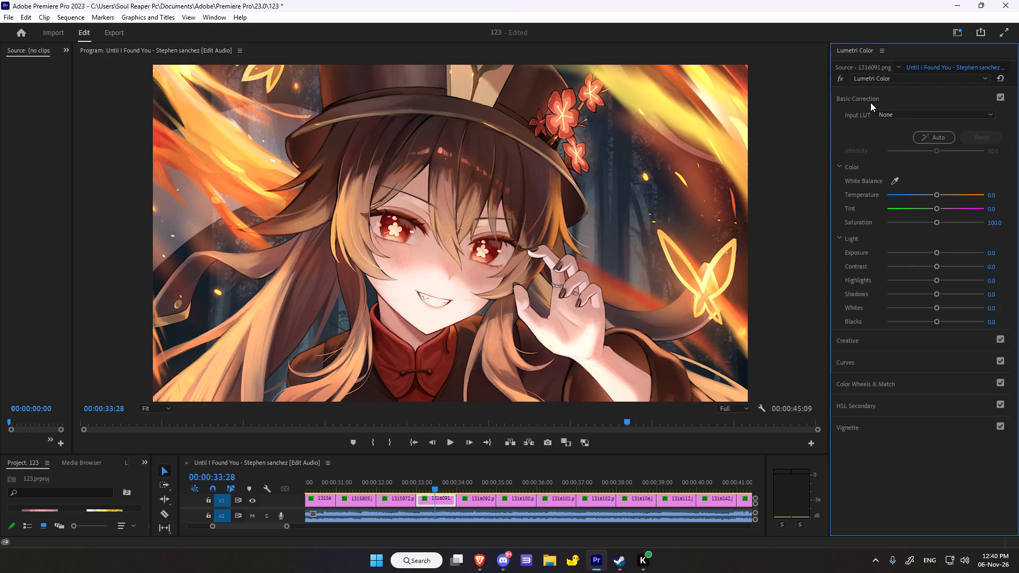
{"action": "left_click_drag", "start_coordinate": [936, 194], "coordinate": [924, 195]}
{"action": "left_click", "coordinate": [937, 209]}
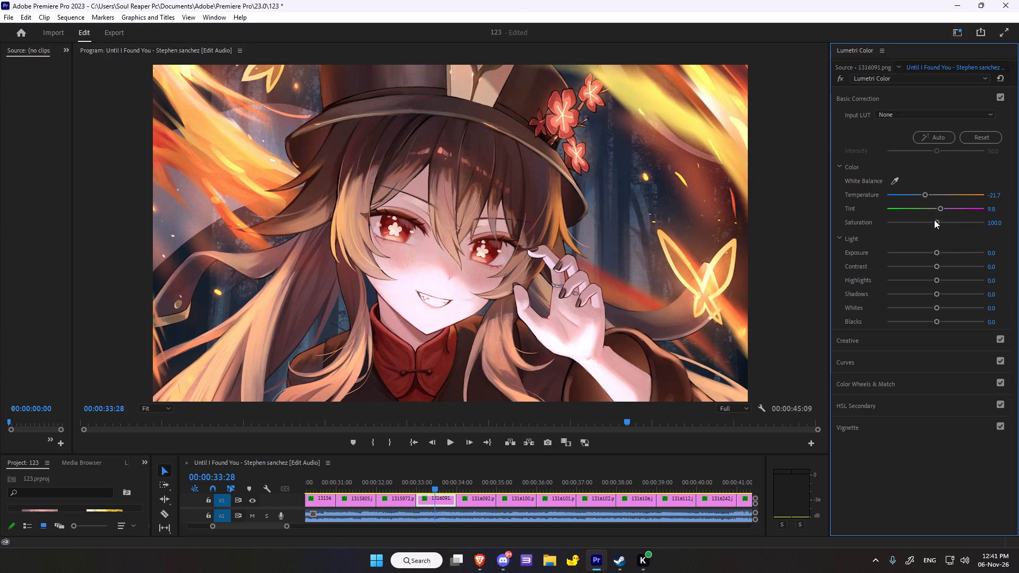
{"action": "left_click_drag", "start_coordinate": [936, 222], "coordinate": [945, 218]}
Adjust 1316091.png's light to Exposure 0.3, Contrast 0.0, Highlights -1.1, Shadows 13.0, Whites -9.8 and Blacks 10.9.
{"action": "left_click", "coordinate": [935, 254]}
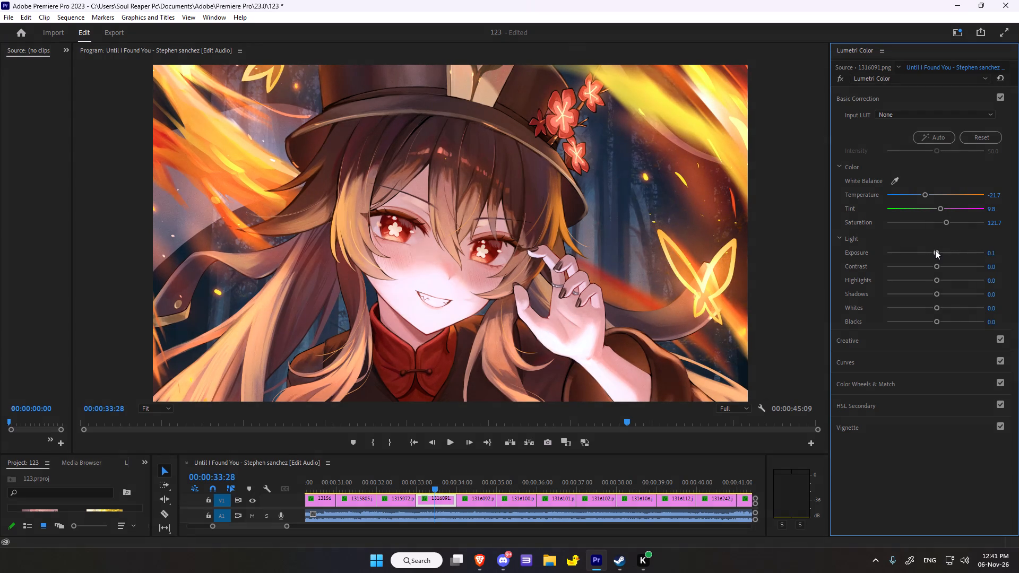
{"action": "left_click", "coordinate": [935, 264]}
{"action": "left_click", "coordinate": [936, 250]}
{"action": "left_click", "coordinate": [935, 266]}
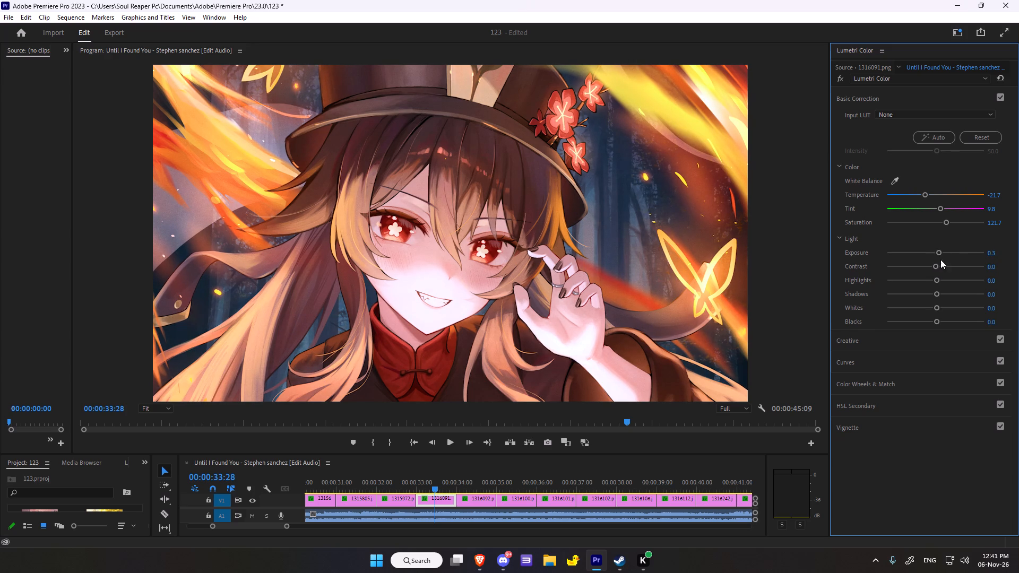
{"action": "left_click", "coordinate": [937, 281]}
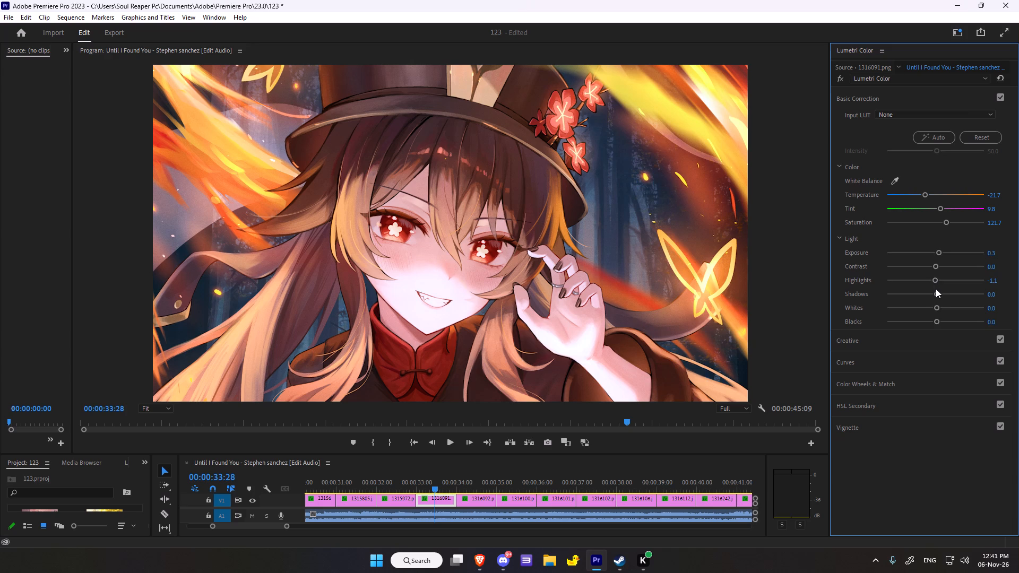
{"action": "left_click", "coordinate": [938, 293]}
{"action": "left_click_drag", "start_coordinate": [935, 308], "coordinate": [930, 305]}
{"action": "left_click", "coordinate": [936, 322]}
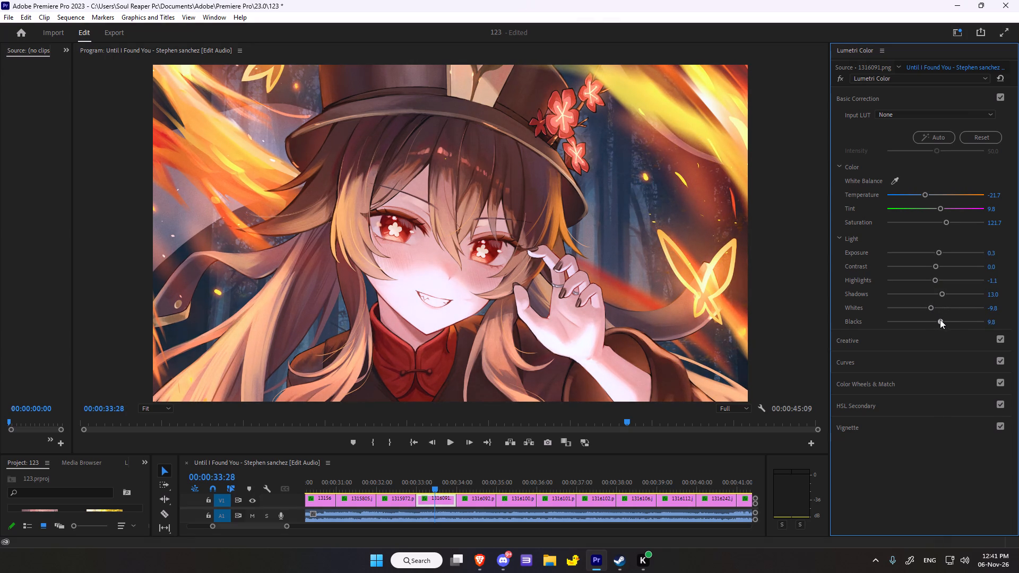
{"action": "scroll", "coordinate": [782, 311], "scroll_direction": "down", "scroll_amount": 4}
Shift the Creative section's shadow tint slightly toward green on 1316091.png.
{"action": "left_click", "coordinate": [849, 342]}
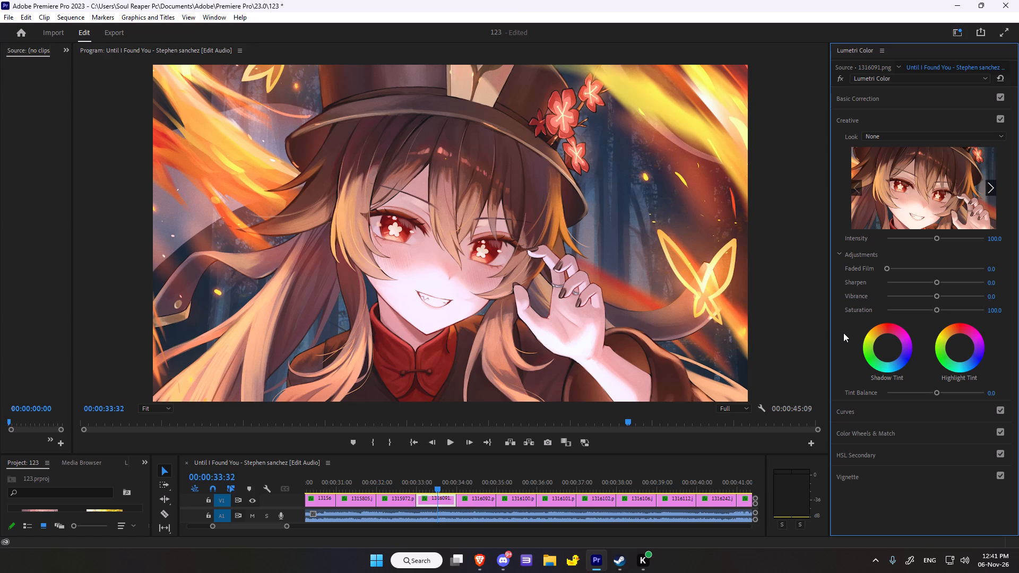
{"action": "right_click", "coordinate": [843, 333]}
{"action": "left_click_drag", "start_coordinate": [888, 350], "coordinate": [853, 364]}
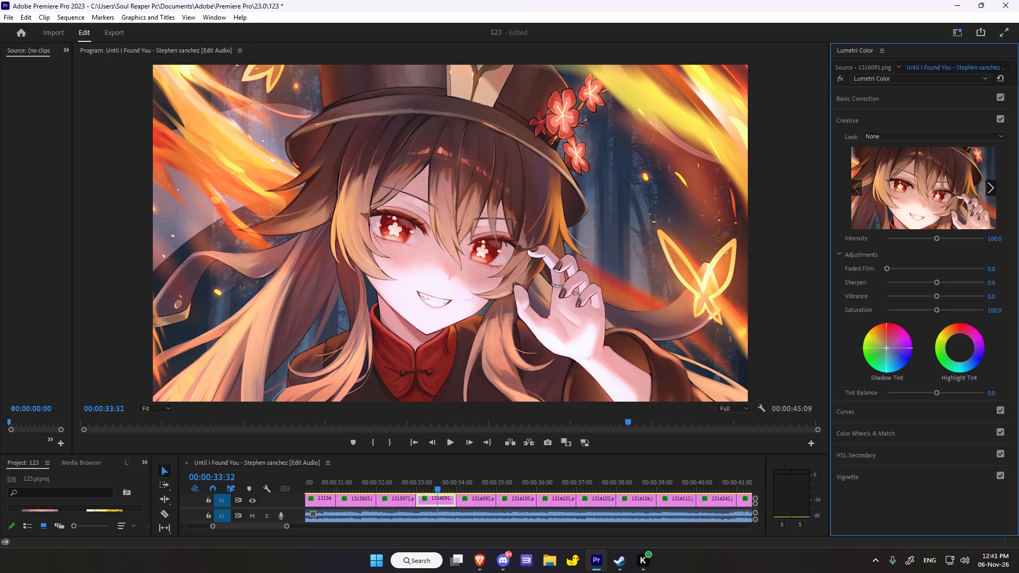
{"action": "left_click_drag", "start_coordinate": [853, 364], "coordinate": [853, 363]}
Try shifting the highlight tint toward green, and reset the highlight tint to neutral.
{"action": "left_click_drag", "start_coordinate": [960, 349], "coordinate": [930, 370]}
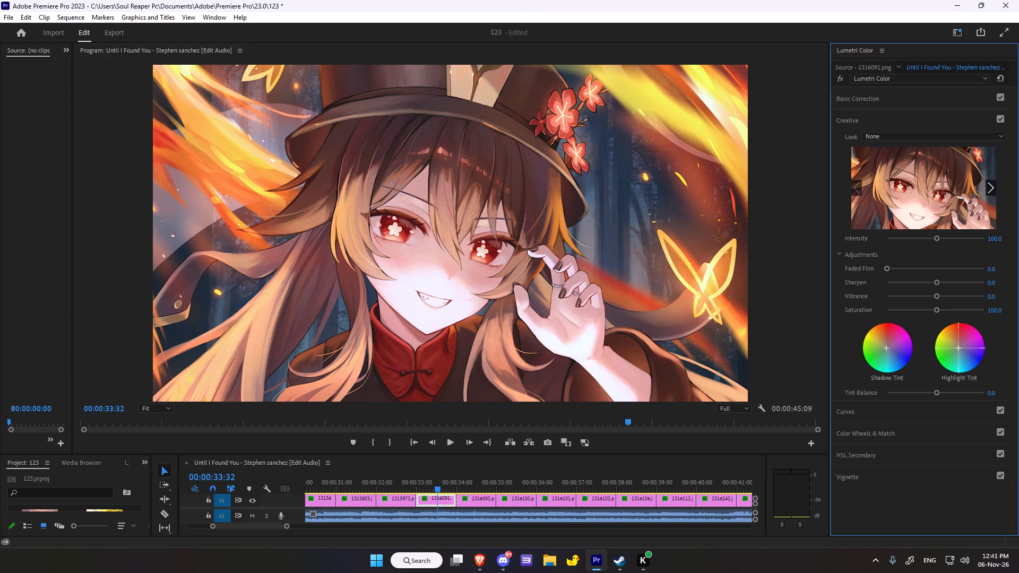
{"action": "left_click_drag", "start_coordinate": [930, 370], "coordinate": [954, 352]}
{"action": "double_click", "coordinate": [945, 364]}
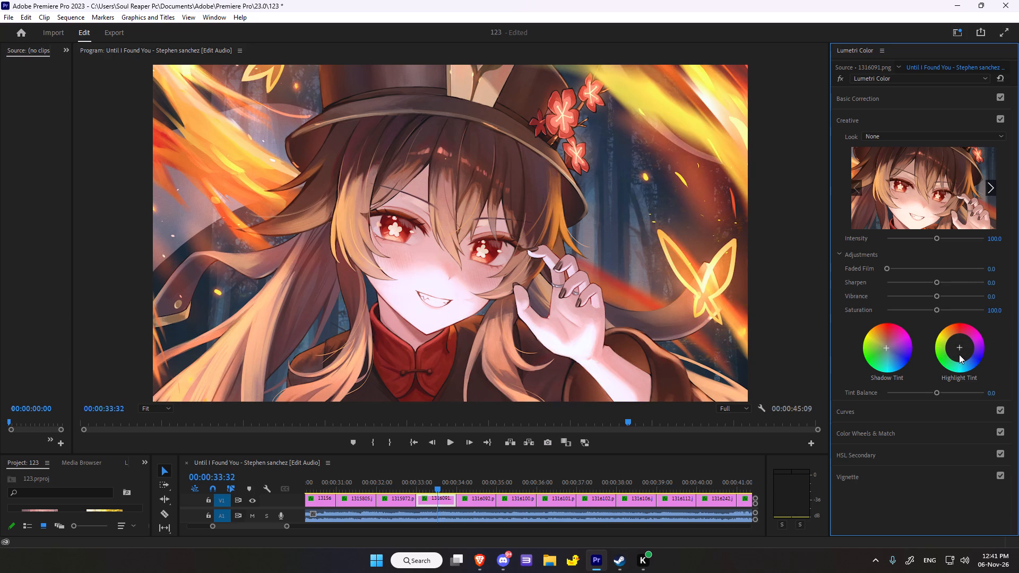
Pull the middle of the white RGB curve slightly down to darken 1316091.png's midtones.
{"action": "left_click", "coordinate": [853, 407]}
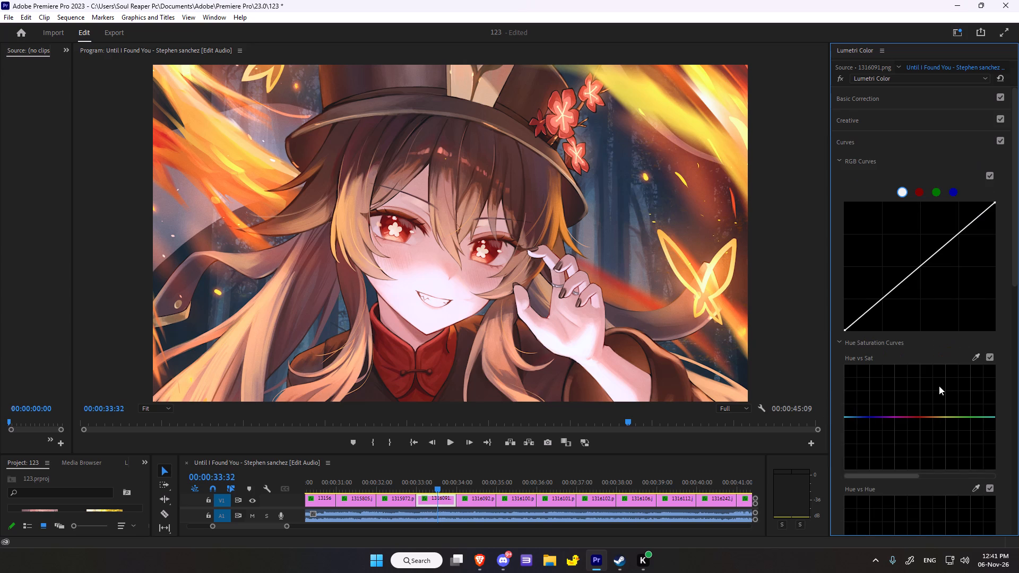
{"action": "left_click_drag", "start_coordinate": [917, 271], "coordinate": [918, 276]}
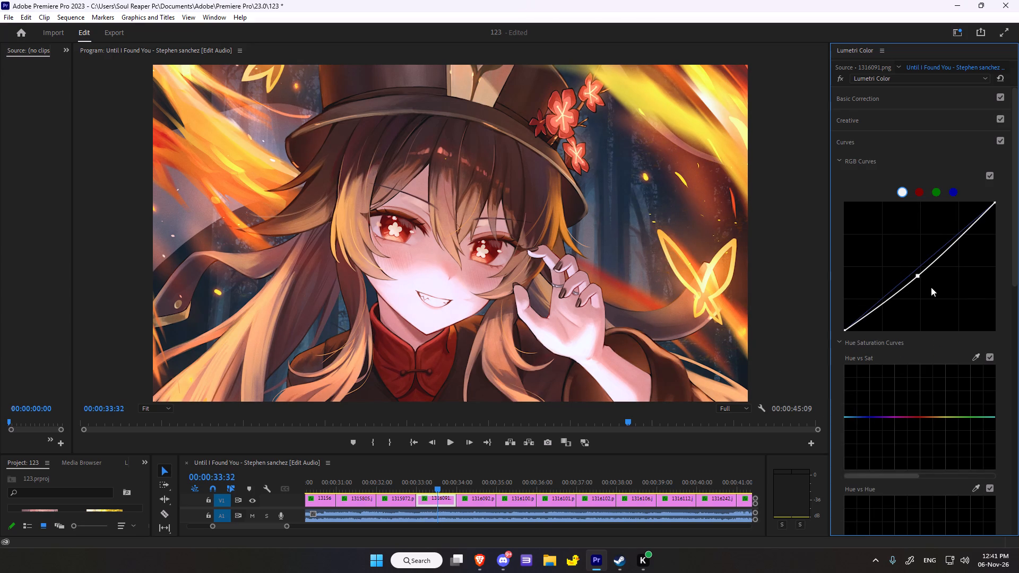
Sample a reddish-orange area of 1316091.png for Hue vs Sat and lower the sampled point slightly to reduce its saturation.
{"action": "left_click", "coordinate": [973, 355]}
{"action": "left_click", "coordinate": [633, 301]}
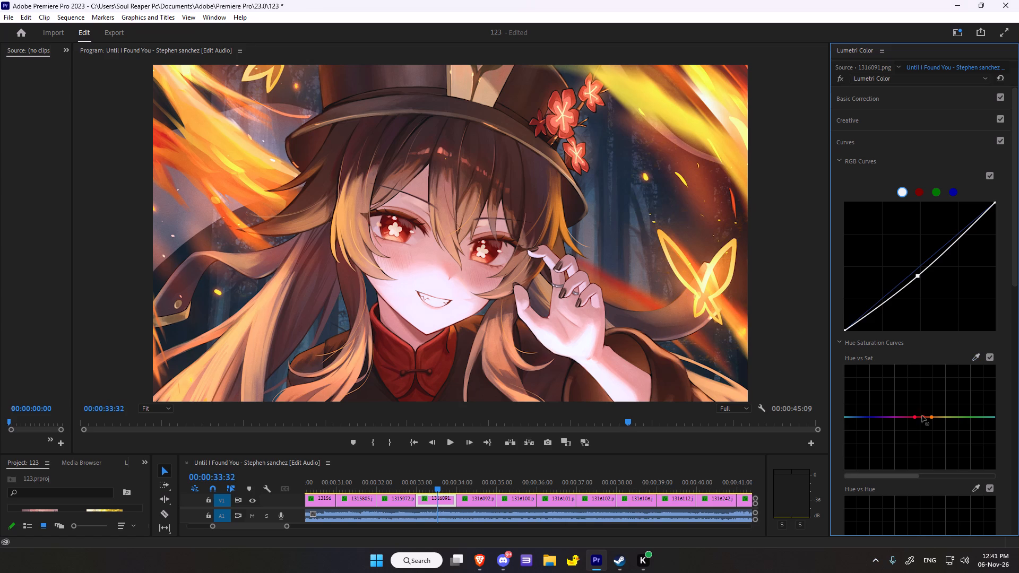
{"action": "left_click", "coordinate": [925, 416]}
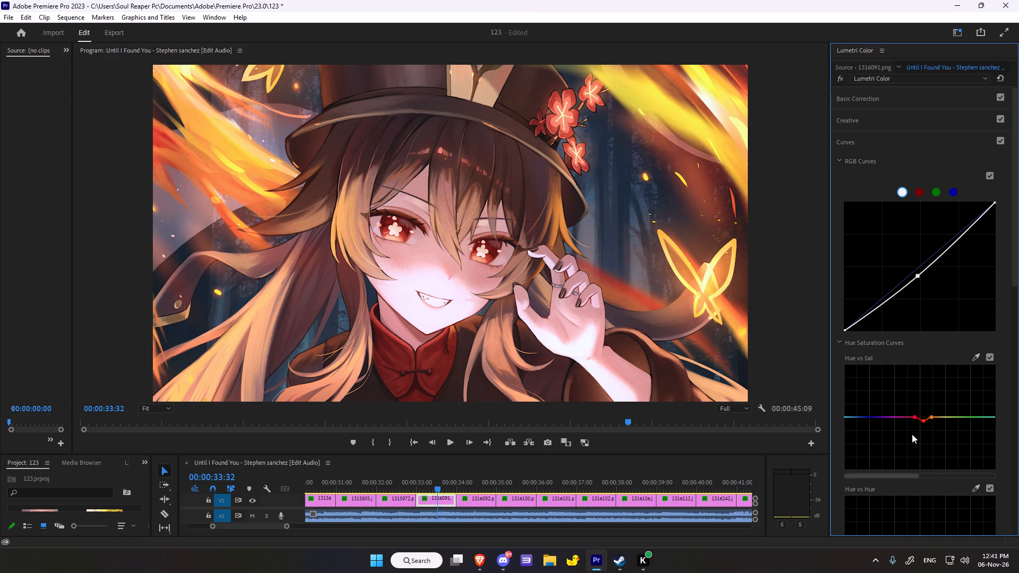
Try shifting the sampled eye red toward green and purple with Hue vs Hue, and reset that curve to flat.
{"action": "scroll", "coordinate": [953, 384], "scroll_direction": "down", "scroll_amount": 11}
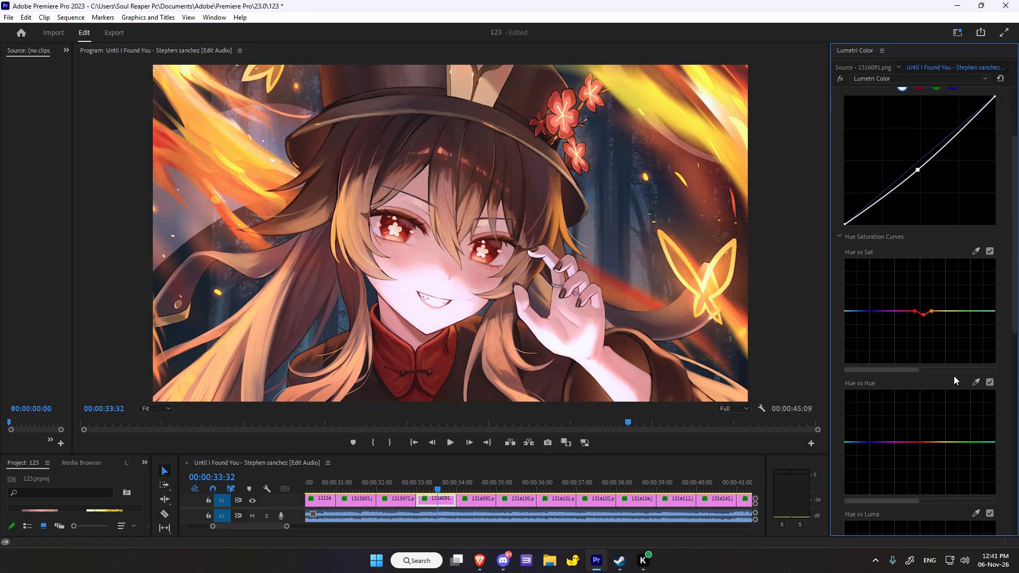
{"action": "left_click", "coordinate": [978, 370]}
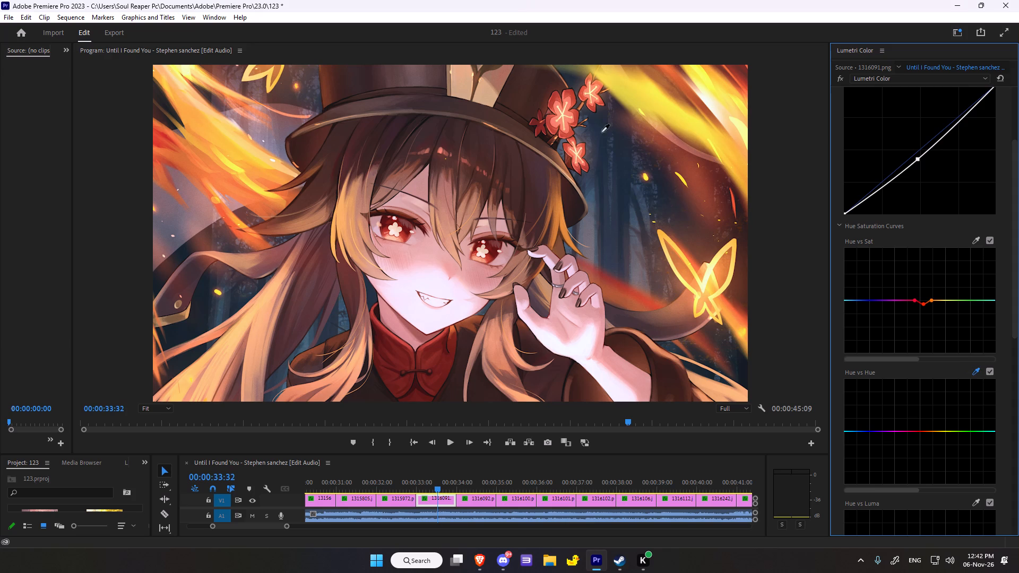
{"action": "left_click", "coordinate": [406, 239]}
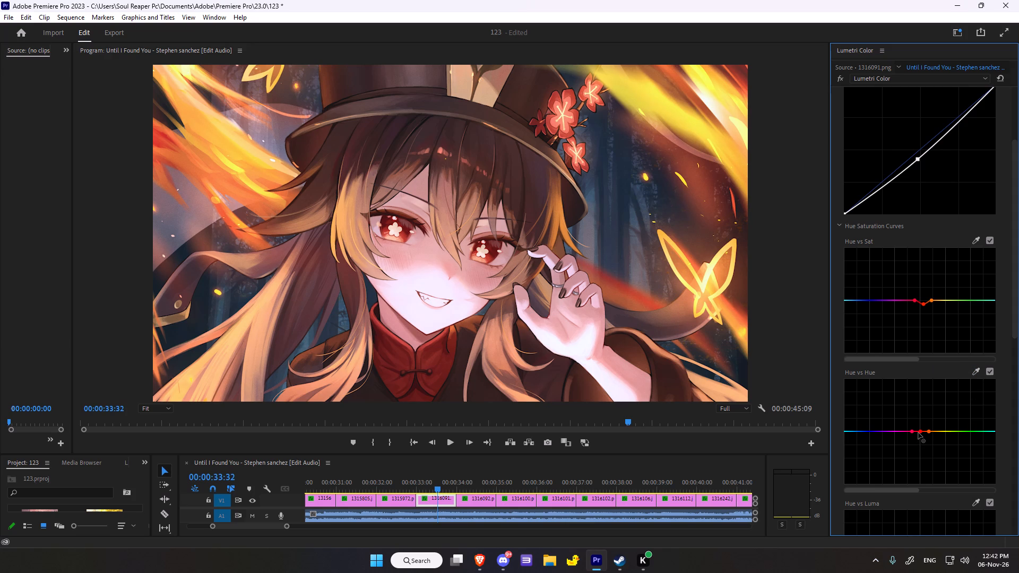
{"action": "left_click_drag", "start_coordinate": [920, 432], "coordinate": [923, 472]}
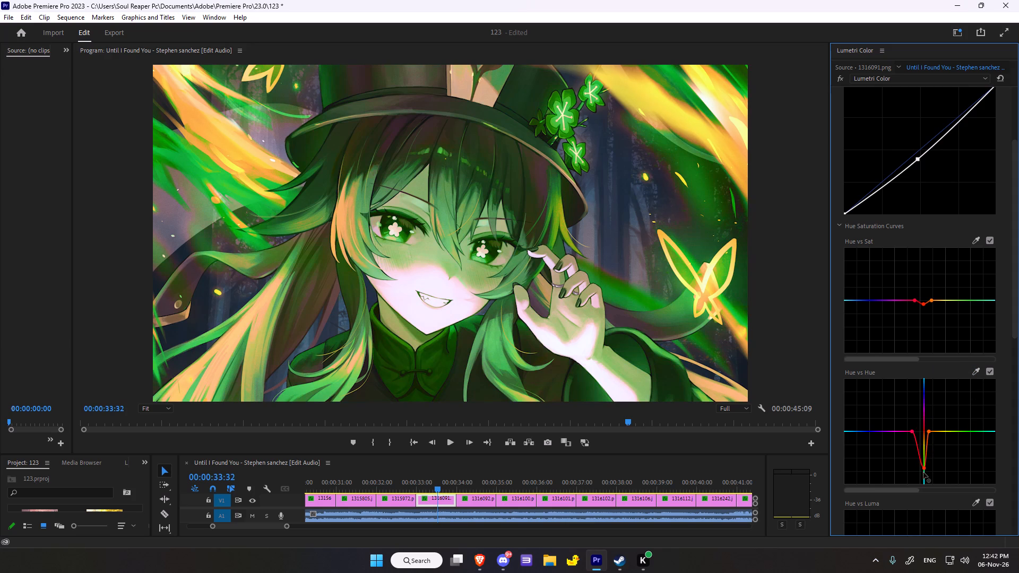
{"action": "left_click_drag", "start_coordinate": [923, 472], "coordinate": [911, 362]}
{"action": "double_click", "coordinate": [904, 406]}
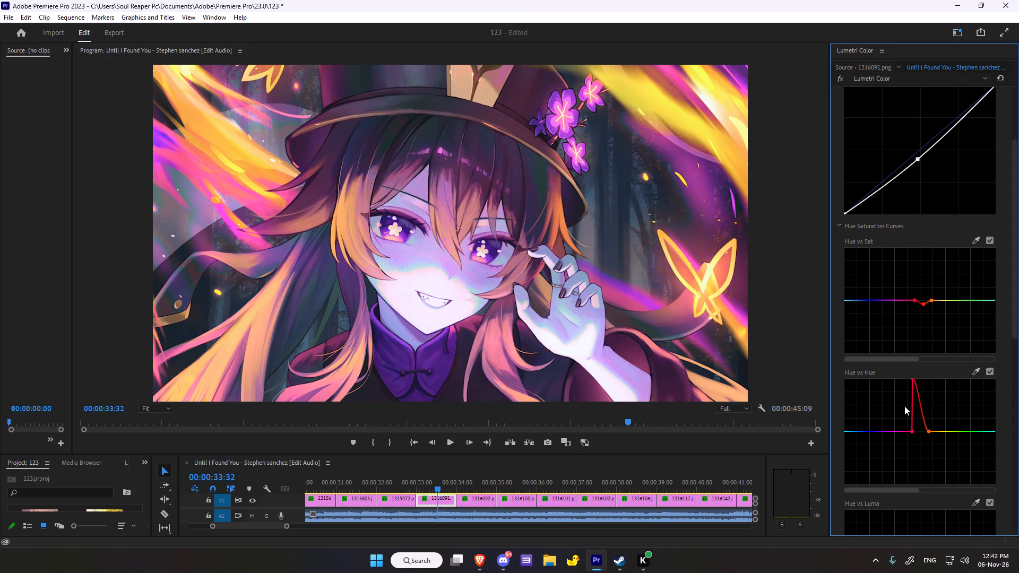
Sample the red hat flower for Hue vs Luma and raise the sampled red point very slightly.
{"action": "scroll", "coordinate": [938, 390], "scroll_direction": "down", "scroll_amount": 8}
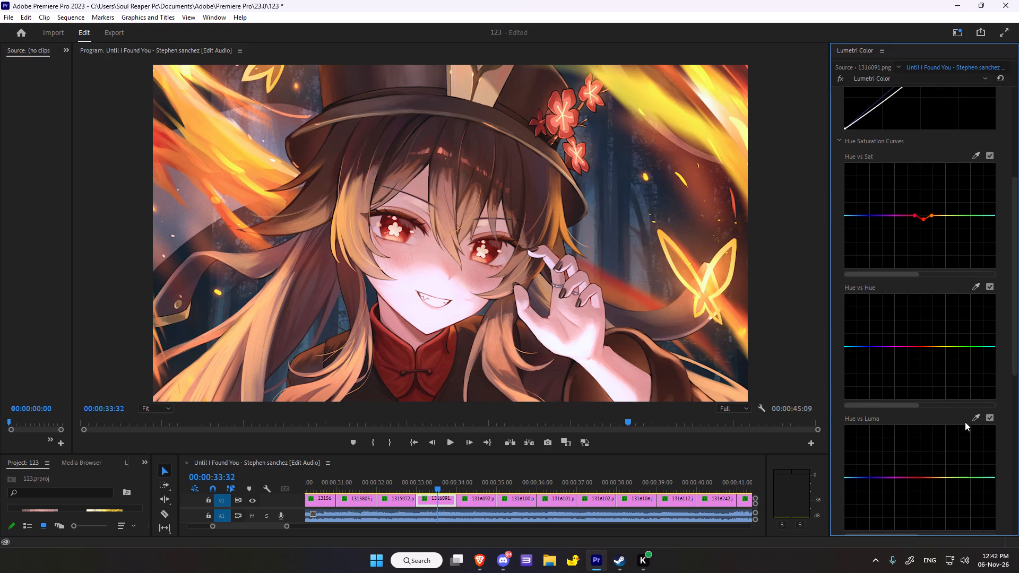
{"action": "left_click", "coordinate": [977, 419]}
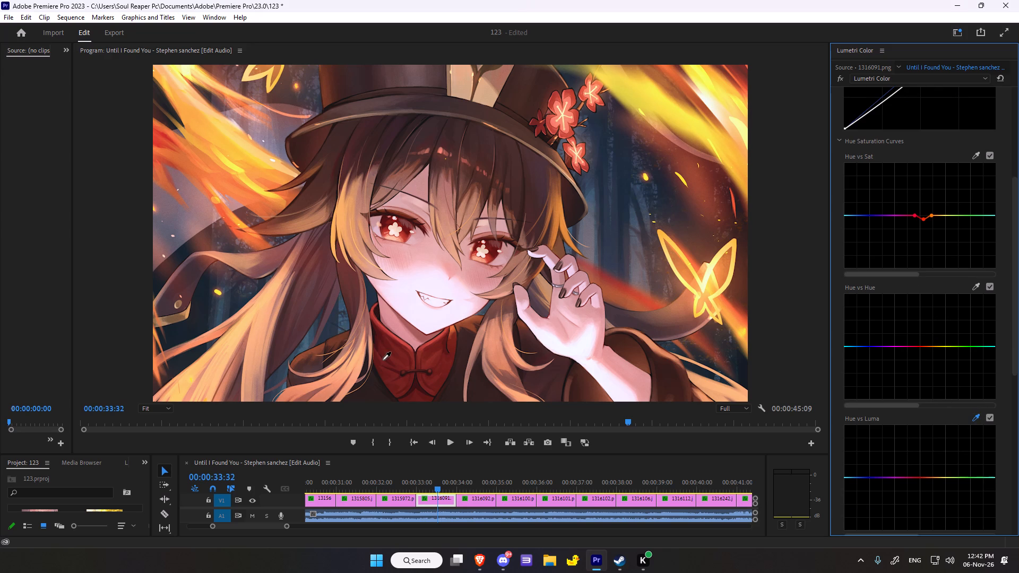
{"action": "left_click", "coordinate": [566, 94]}
{"action": "left_click", "coordinate": [920, 479]}
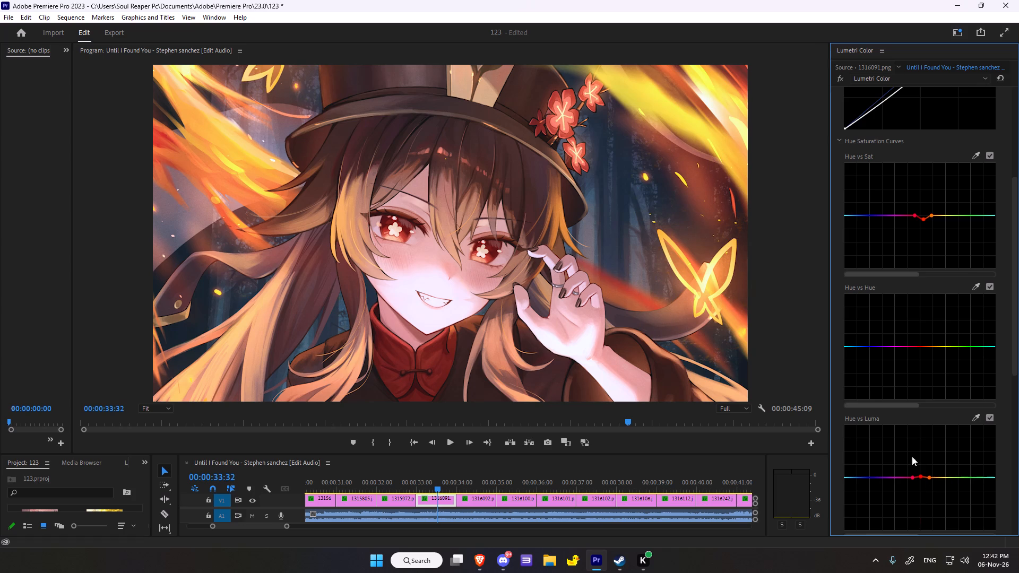
Sample the character's red collar for Luma vs Sat and raise the sampled dark-tone point to boost its saturation.
{"action": "scroll", "coordinate": [874, 411], "scroll_direction": "down", "scroll_amount": 16}
{"action": "left_click", "coordinate": [978, 377]}
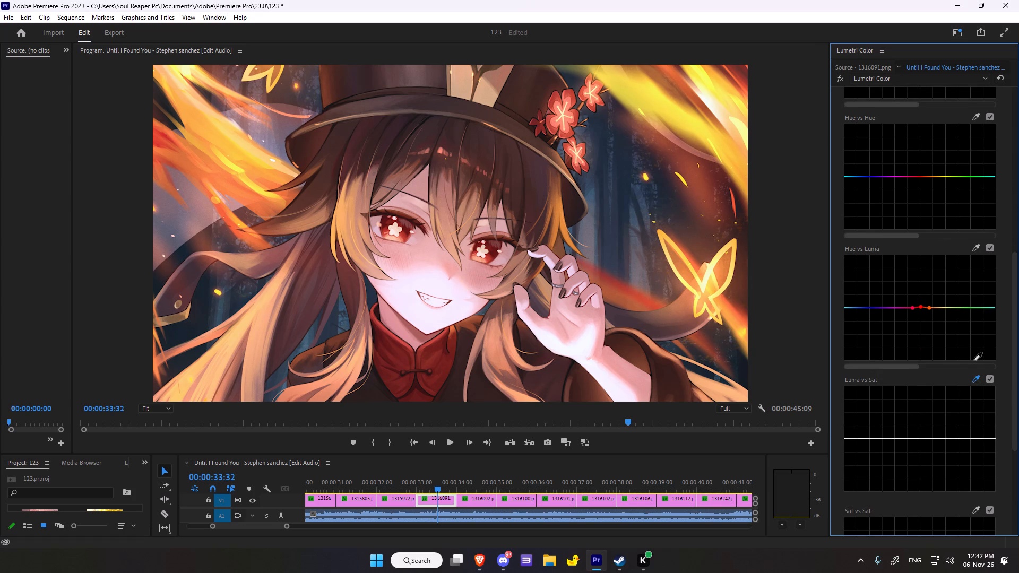
{"action": "scroll", "coordinate": [979, 322], "scroll_direction": "down", "scroll_amount": 3}
{"action": "scroll", "coordinate": [972, 376], "scroll_direction": "down", "scroll_amount": 3}
{"action": "left_click", "coordinate": [444, 358]}
{"action": "scroll", "coordinate": [932, 409], "scroll_direction": "down", "scroll_amount": 3}
{"action": "left_click_drag", "start_coordinate": [873, 406], "coordinate": [872, 396]}
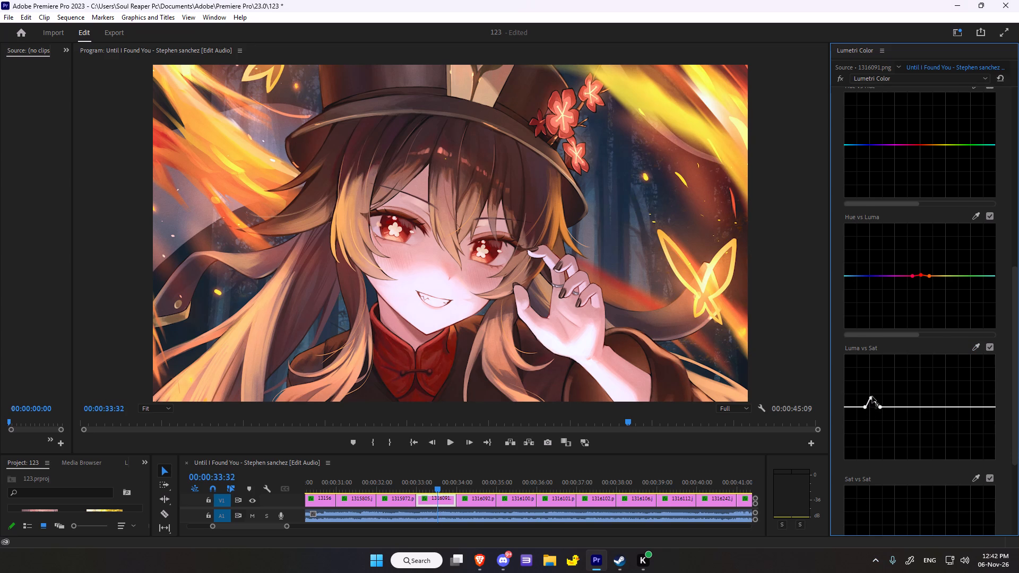
{"action": "left_click_drag", "start_coordinate": [872, 396], "coordinate": [873, 396]}
Sample the flames for Sat vs Sat and raise the middle of the three sampled points slightly above the line.
{"action": "scroll", "coordinate": [873, 396], "scroll_direction": "down", "scroll_amount": 4}
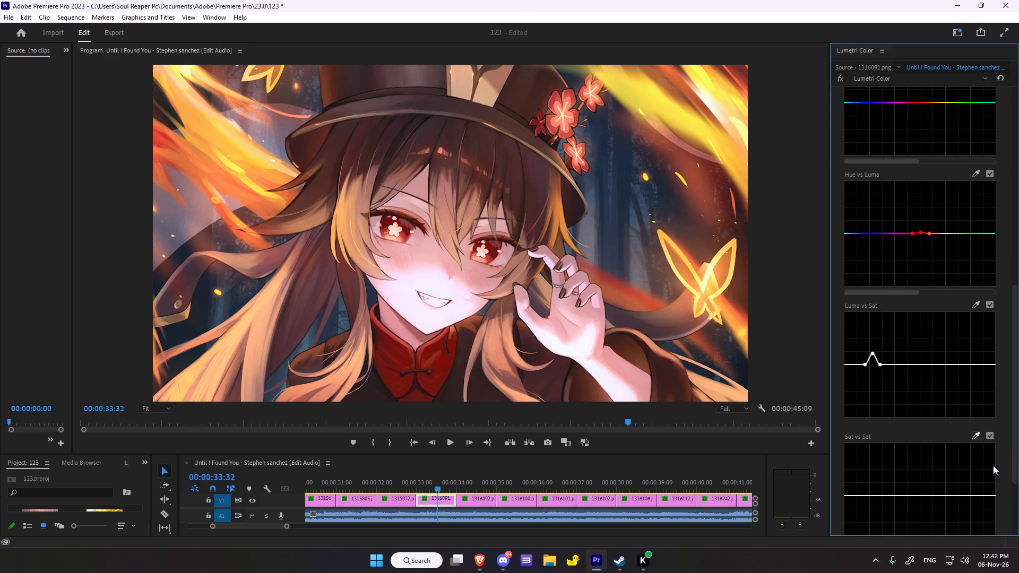
{"action": "double_click", "coordinate": [980, 433]}
{"action": "left_click", "coordinate": [977, 436]}
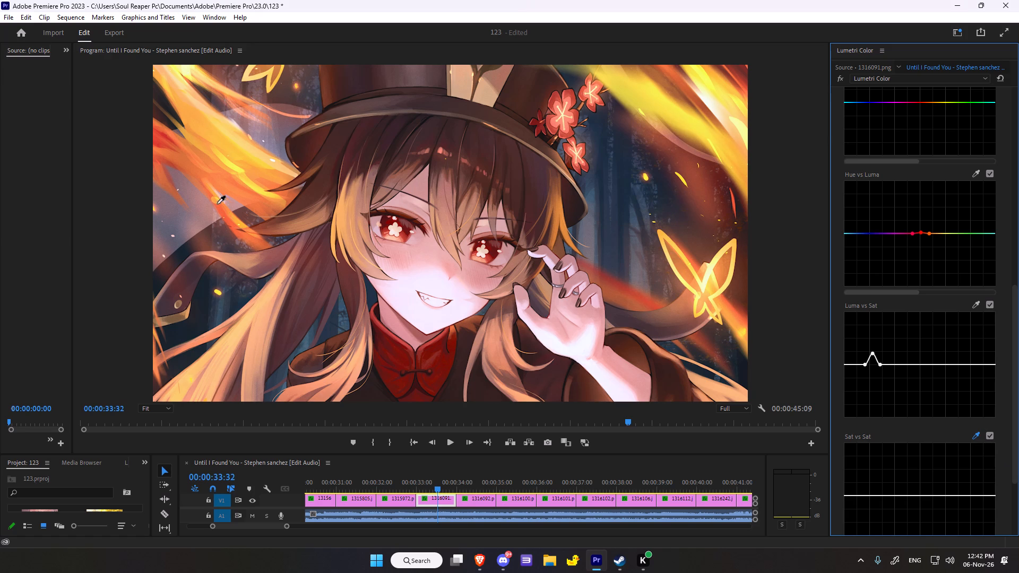
{"action": "left_click", "coordinate": [164, 135]}
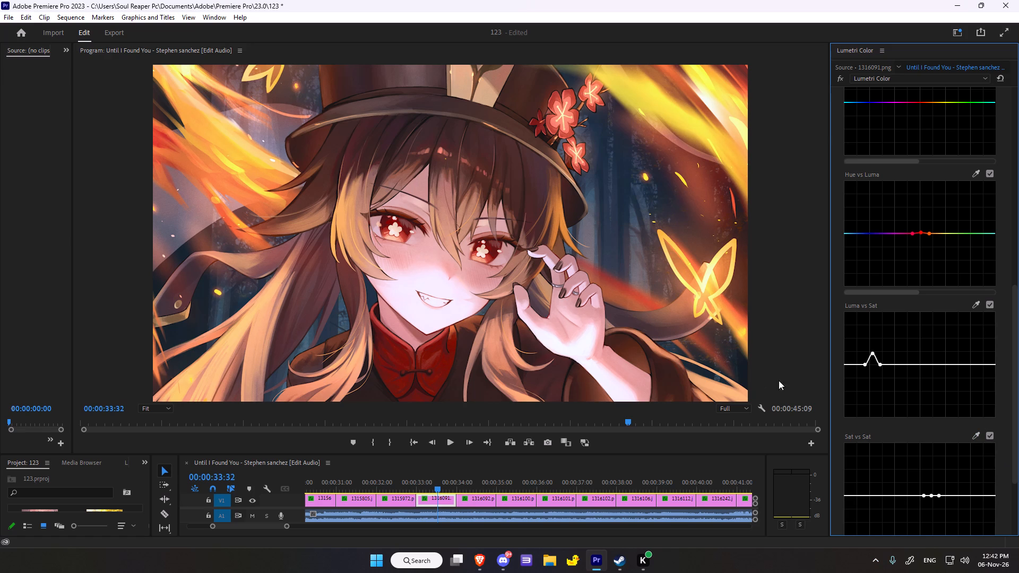
{"action": "scroll", "coordinate": [949, 445], "scroll_direction": "down", "scroll_amount": 5}
{"action": "left_click_drag", "start_coordinate": [931, 444], "coordinate": [931, 444]}
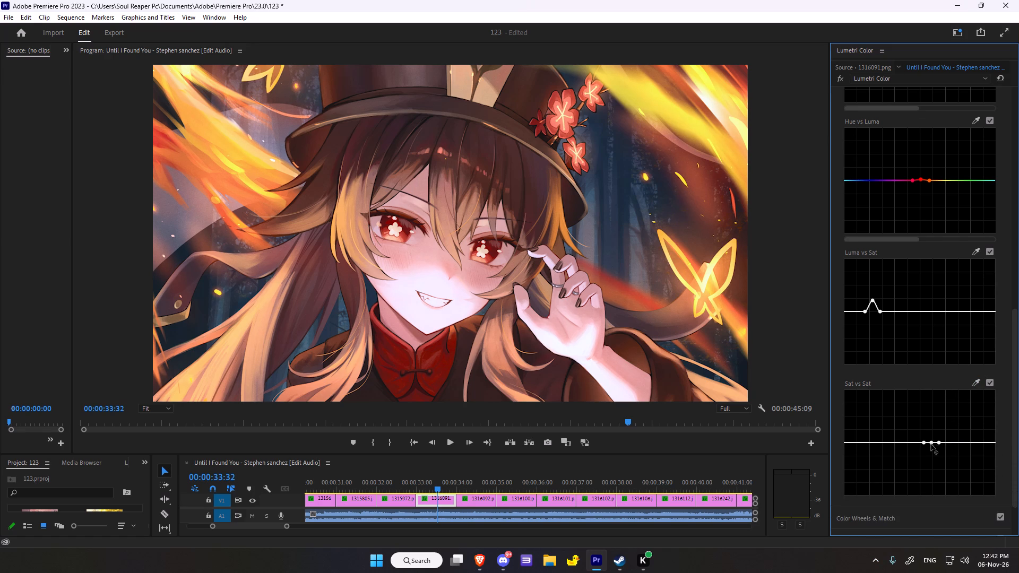
{"action": "left_click_drag", "start_coordinate": [931, 444], "coordinate": [928, 441]}
{"action": "left_click_drag", "start_coordinate": [928, 441], "coordinate": [927, 445]}
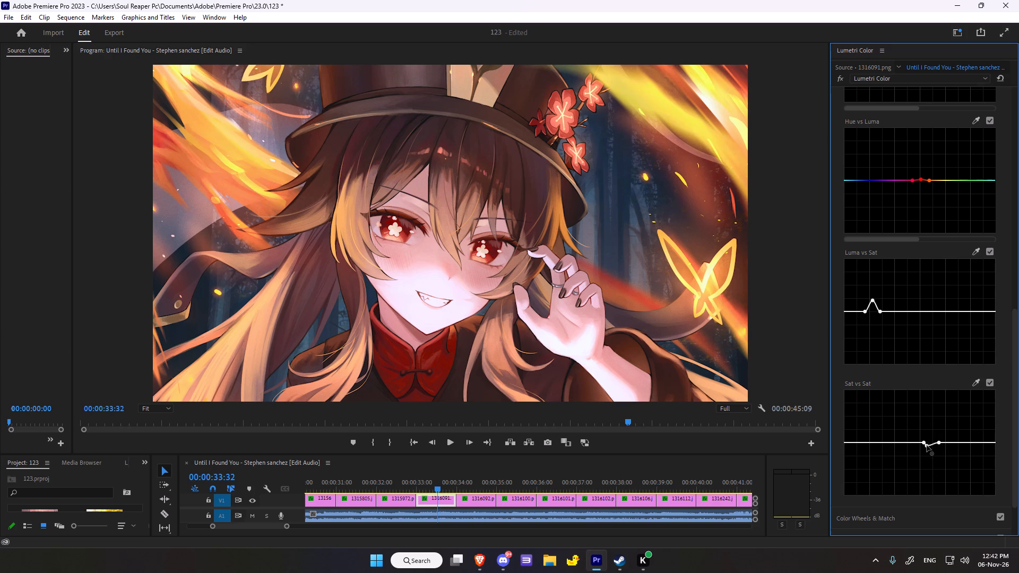
{"action": "left_click_drag", "start_coordinate": [927, 445], "coordinate": [934, 434]}
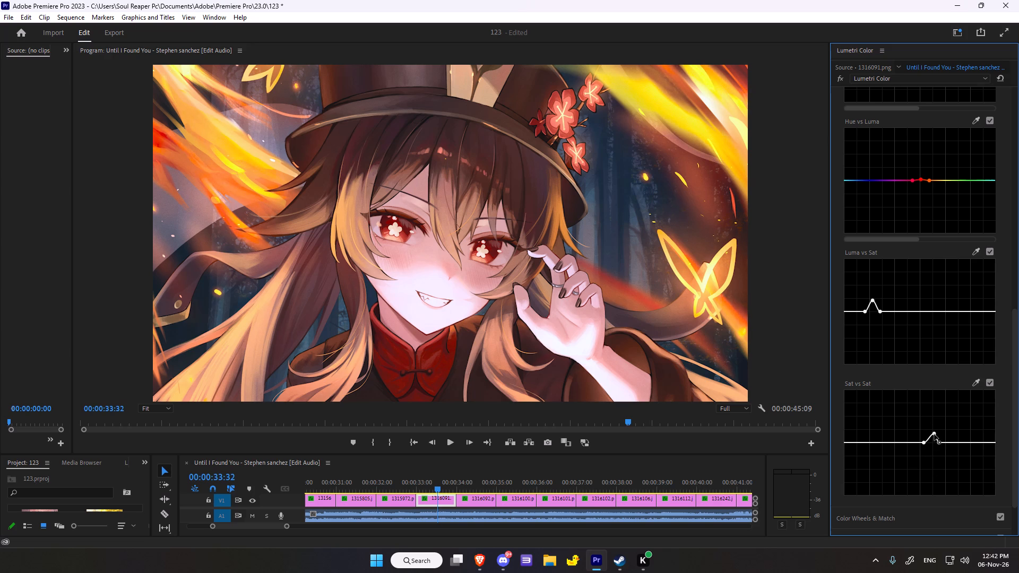
{"action": "left_click_drag", "start_coordinate": [934, 434], "coordinate": [932, 438]}
Shift the Midtones color wheel of 1316091.png slightly toward green.
{"action": "scroll", "coordinate": [935, 435], "scroll_direction": "down", "scroll_amount": 9}
{"action": "left_click", "coordinate": [875, 443]}
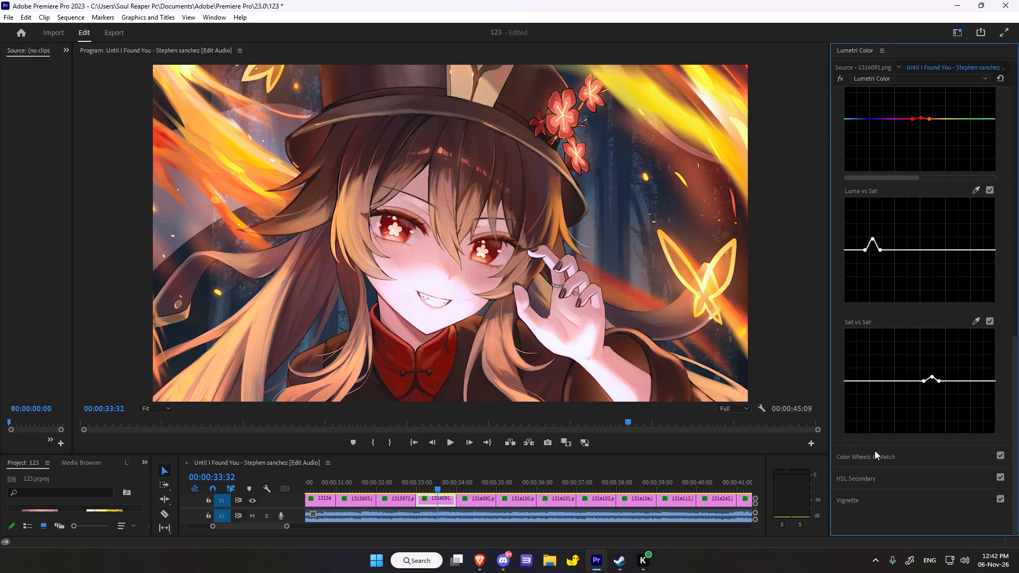
{"action": "left_click", "coordinate": [875, 463]}
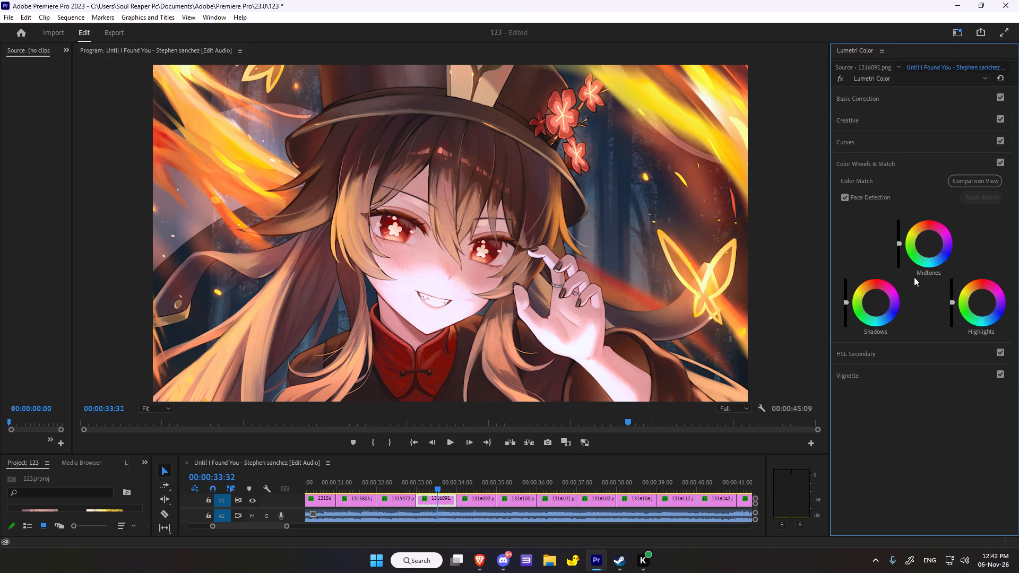
{"action": "left_click_drag", "start_coordinate": [929, 244], "coordinate": [905, 239]}
{"action": "left_click_drag", "start_coordinate": [905, 239], "coordinate": [903, 239]}
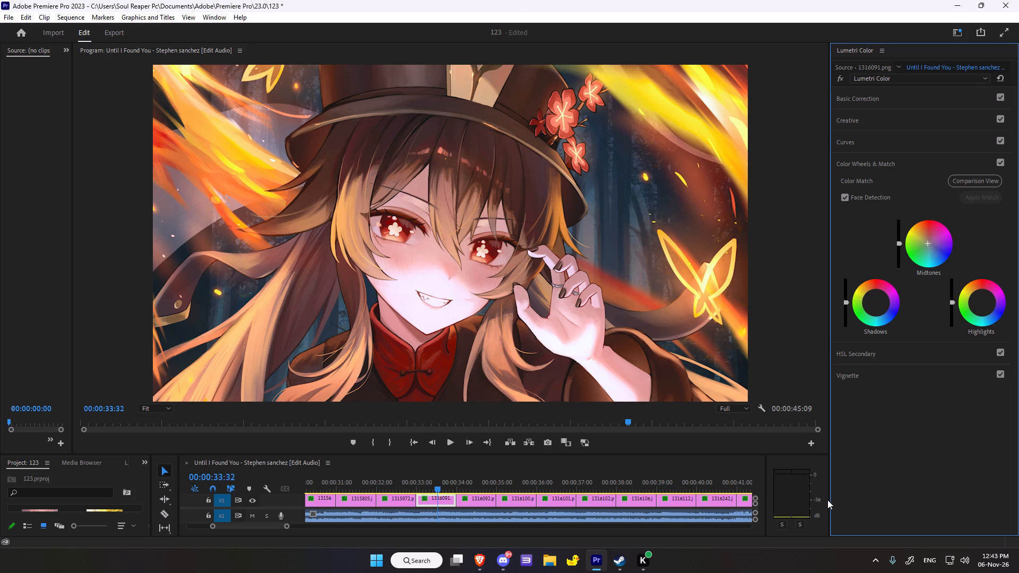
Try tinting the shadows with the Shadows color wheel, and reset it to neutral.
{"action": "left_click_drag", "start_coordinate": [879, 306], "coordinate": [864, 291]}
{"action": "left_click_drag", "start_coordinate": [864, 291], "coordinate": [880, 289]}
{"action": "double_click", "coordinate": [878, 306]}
Nudge the Highlights color wheel very slightly toward cyan-blue.
{"action": "left_click_drag", "start_coordinate": [981, 301], "coordinate": [984, 306]}
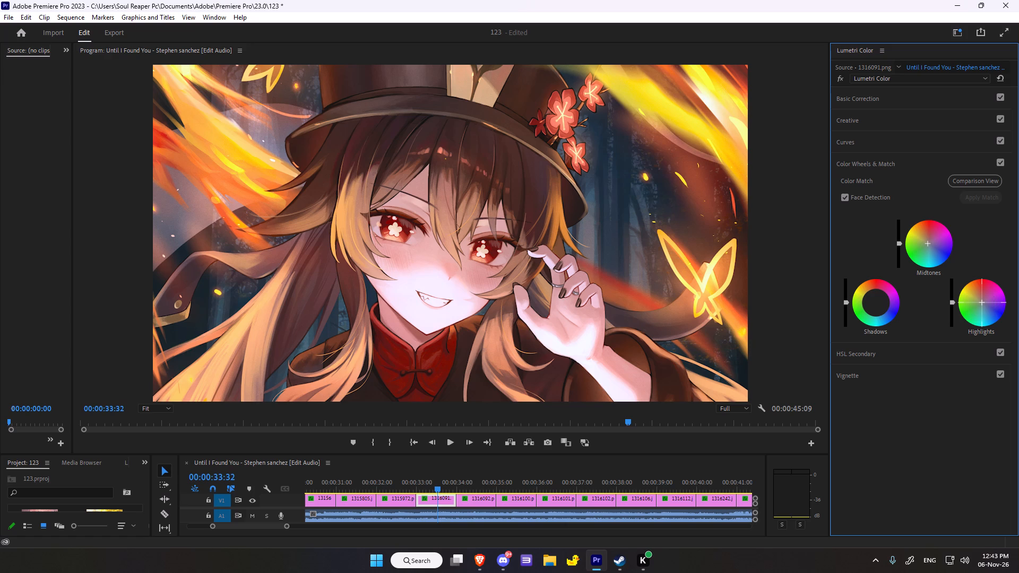
{"action": "left_click_drag", "start_coordinate": [984, 306], "coordinate": [985, 311]}
Give 1316091.png a vignette with Amount -1.6, Midpoint 28.8, Roundness -10.9 and Feather 39.1.
{"action": "left_click", "coordinate": [850, 375]}
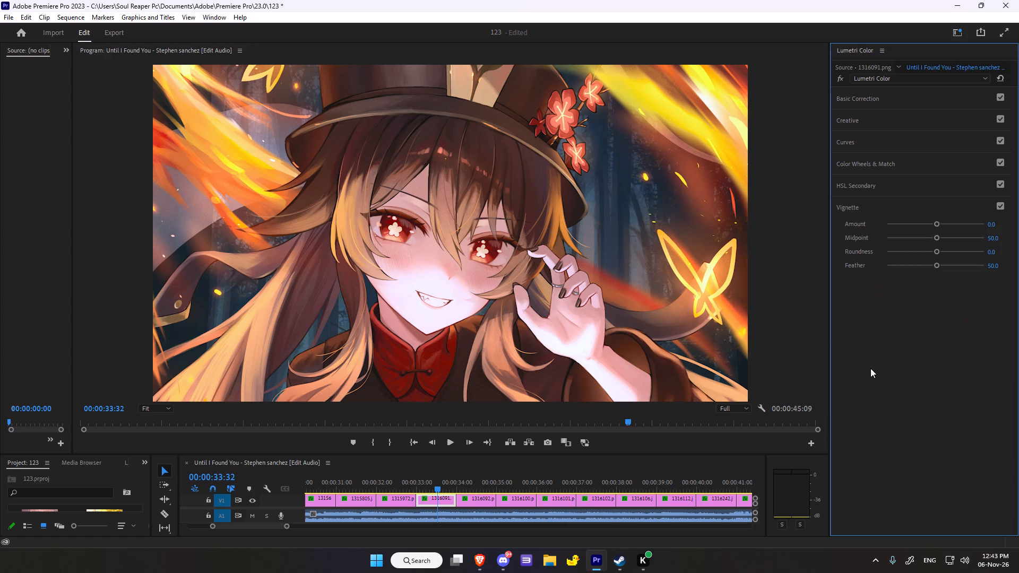
{"action": "left_click_drag", "start_coordinate": [936, 225], "coordinate": [909, 226]}
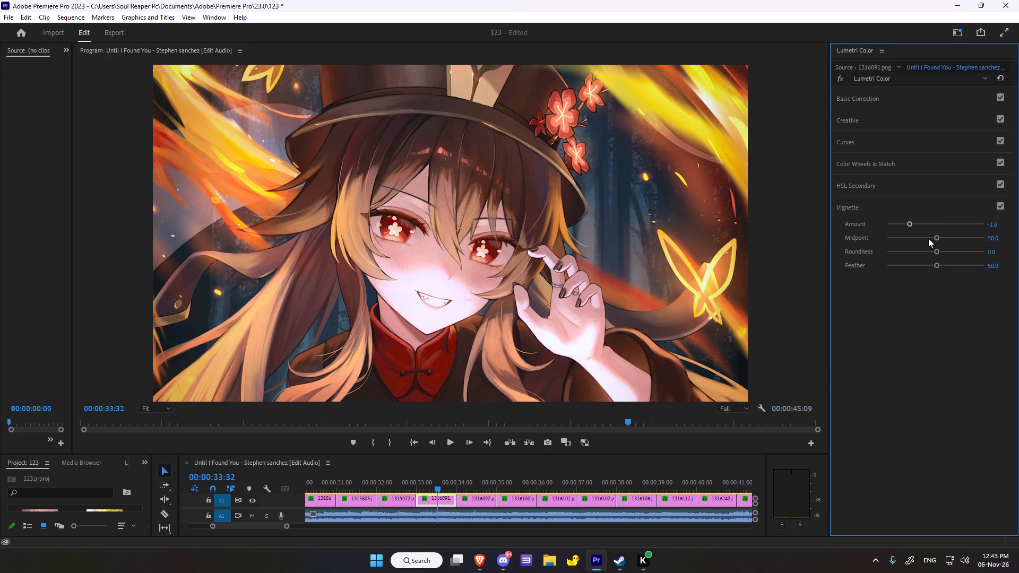
{"action": "left_click_drag", "start_coordinate": [934, 238], "coordinate": [914, 240]}
{"action": "left_click_drag", "start_coordinate": [937, 254], "coordinate": [929, 254]}
{"action": "left_click_drag", "start_coordinate": [935, 261], "coordinate": [924, 264]}
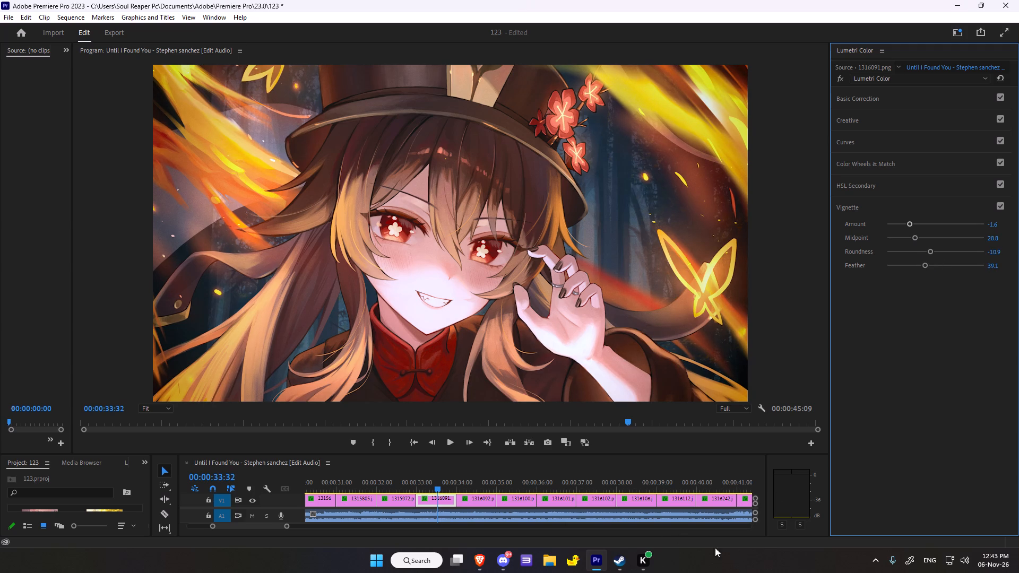
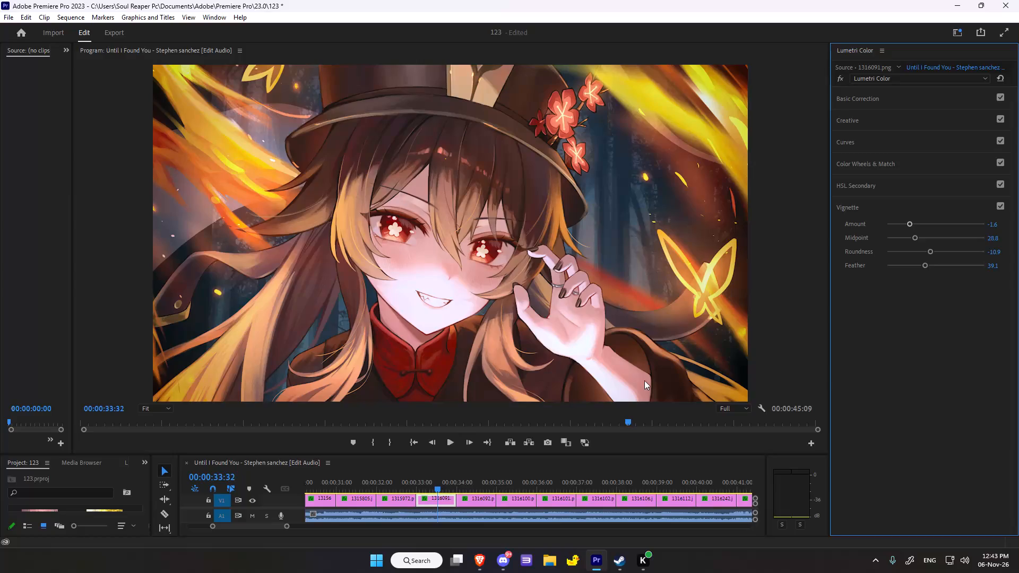
Move the playhead onto clip 1316092.png and reset its existing Lumetri Color grade.
{"action": "scroll", "coordinate": [502, 410], "scroll_direction": "down", "scroll_amount": 11}
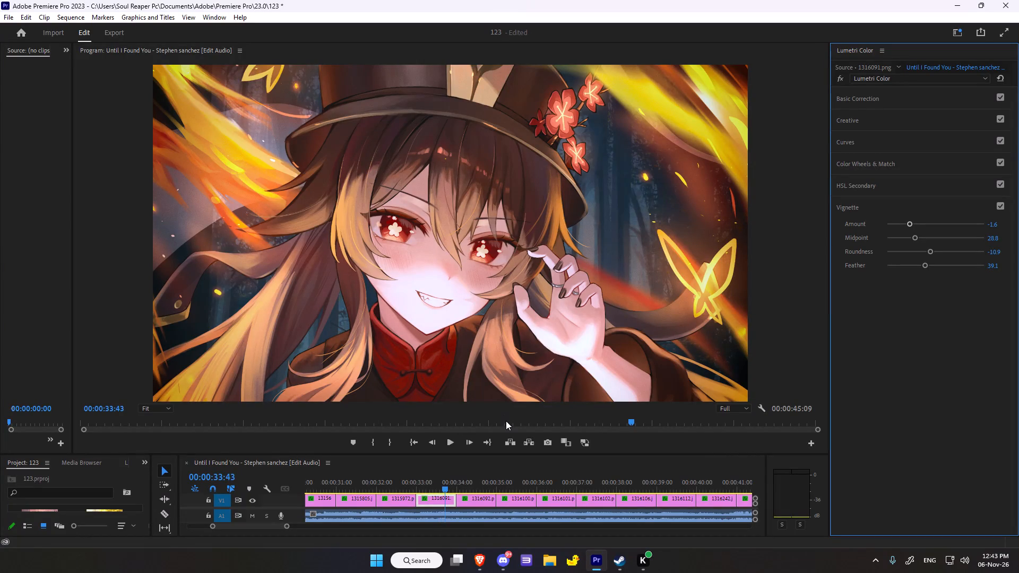
{"action": "scroll", "coordinate": [506, 421], "scroll_direction": "down", "scroll_amount": 20}
{"action": "scroll", "coordinate": [506, 421], "scroll_direction": "down", "scroll_amount": 9}
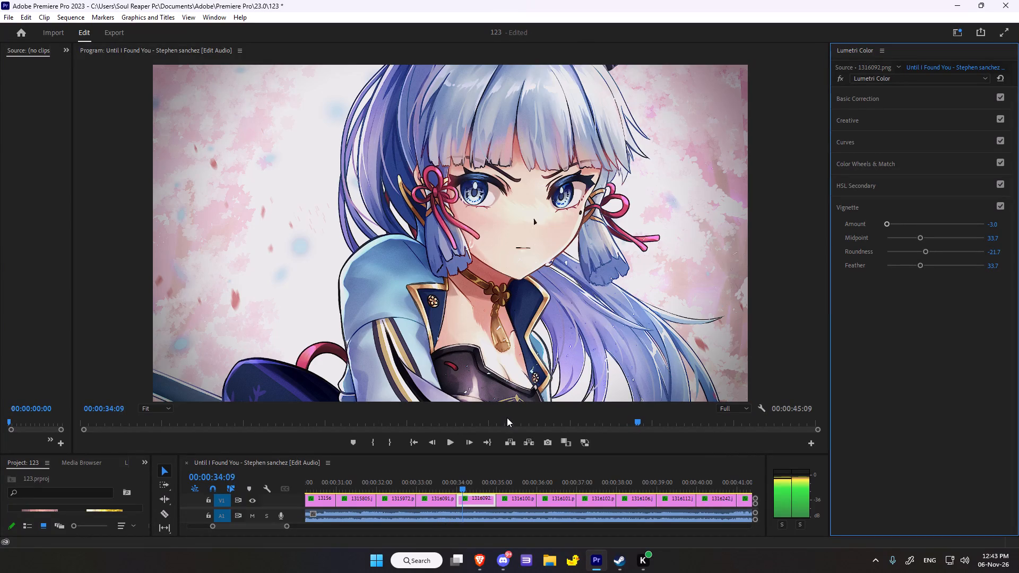
{"action": "scroll", "coordinate": [507, 418], "scroll_direction": "down", "scroll_amount": 14}
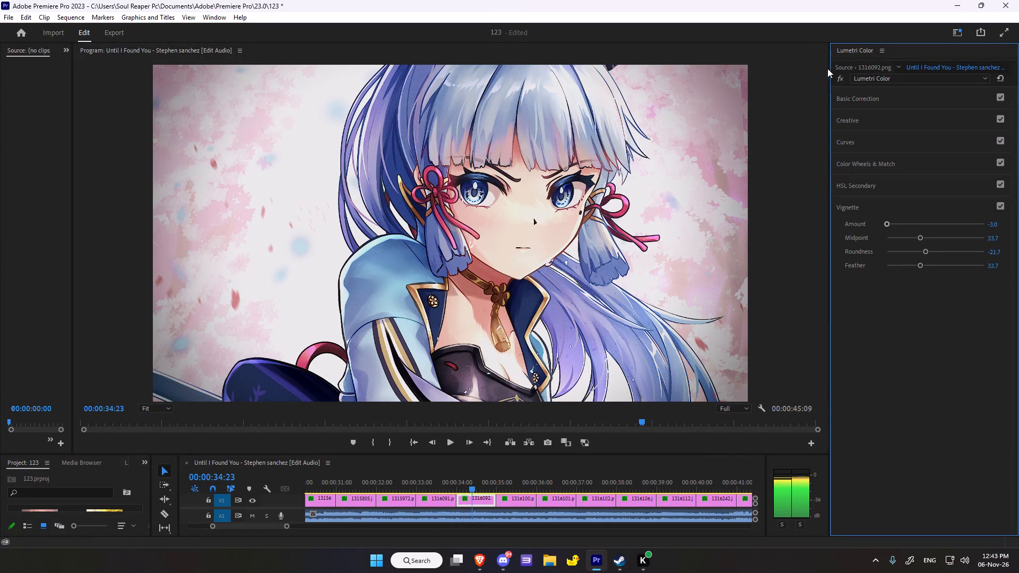
{"action": "left_click", "coordinate": [846, 81]}
{"action": "left_click", "coordinate": [841, 77]}
{"action": "left_click", "coordinate": [1001, 77]}
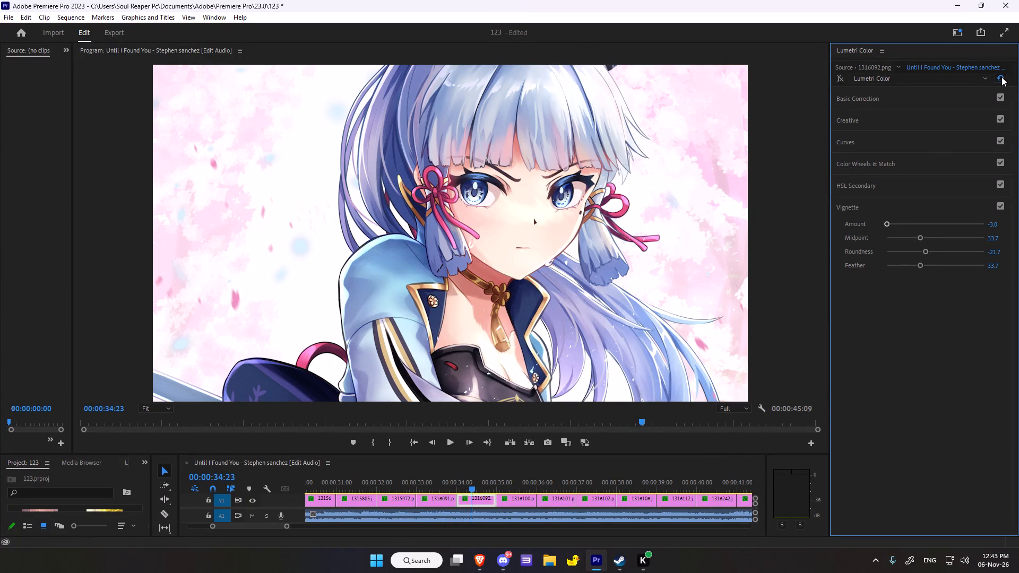
{"action": "left_click", "coordinate": [840, 80]}
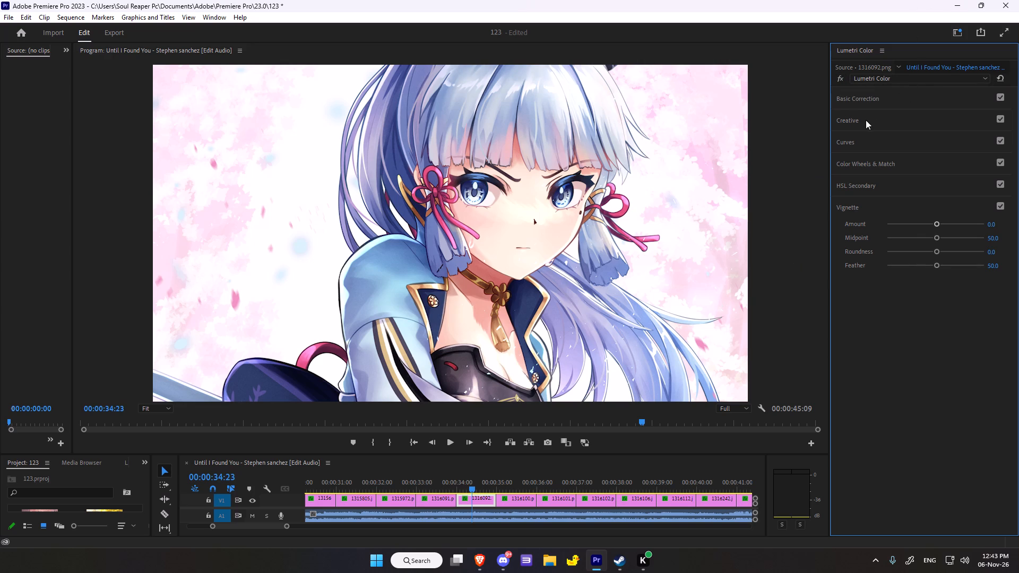
In the Basic Correction color settings of 1316092.png, set Temperature to -1.1, Tint to 14.1 and Saturation to 116.3.
{"action": "left_click", "coordinate": [882, 99]}
{"action": "left_click_drag", "start_coordinate": [936, 192], "coordinate": [937, 197]}
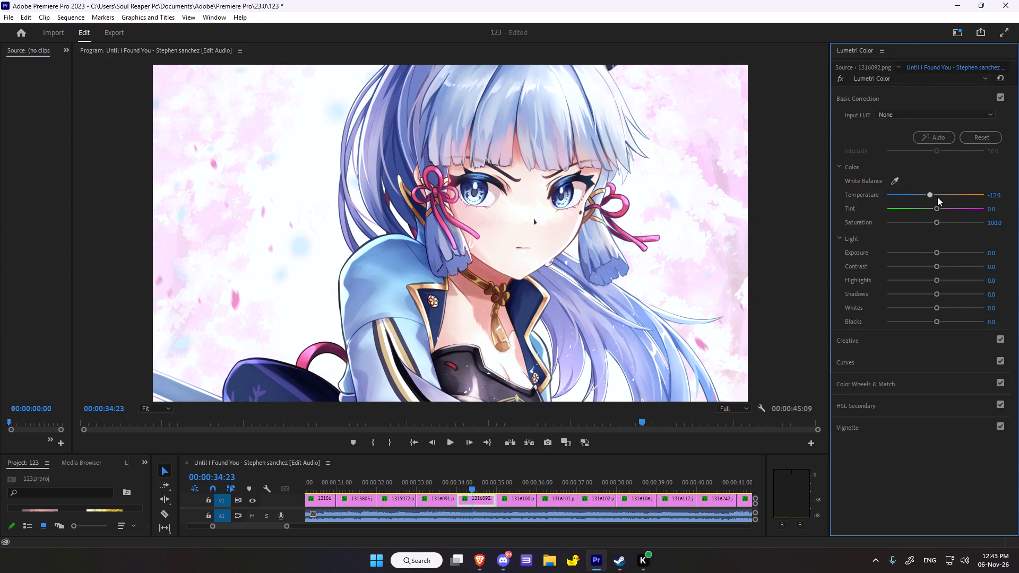
{"action": "left_click_drag", "start_coordinate": [937, 197], "coordinate": [934, 202]}
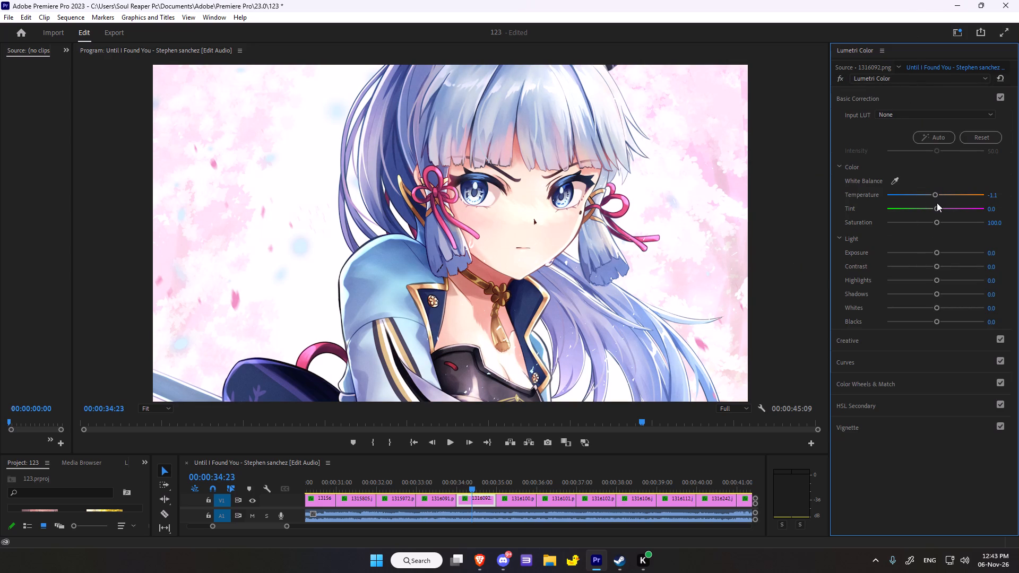
{"action": "left_click_drag", "start_coordinate": [936, 210], "coordinate": [942, 209]}
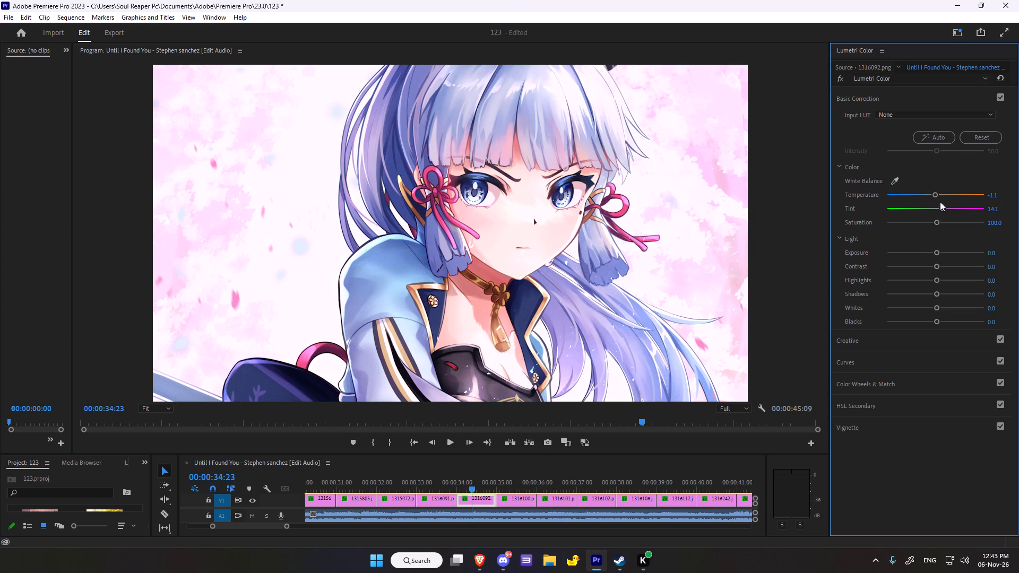
{"action": "left_click", "coordinate": [936, 196]}
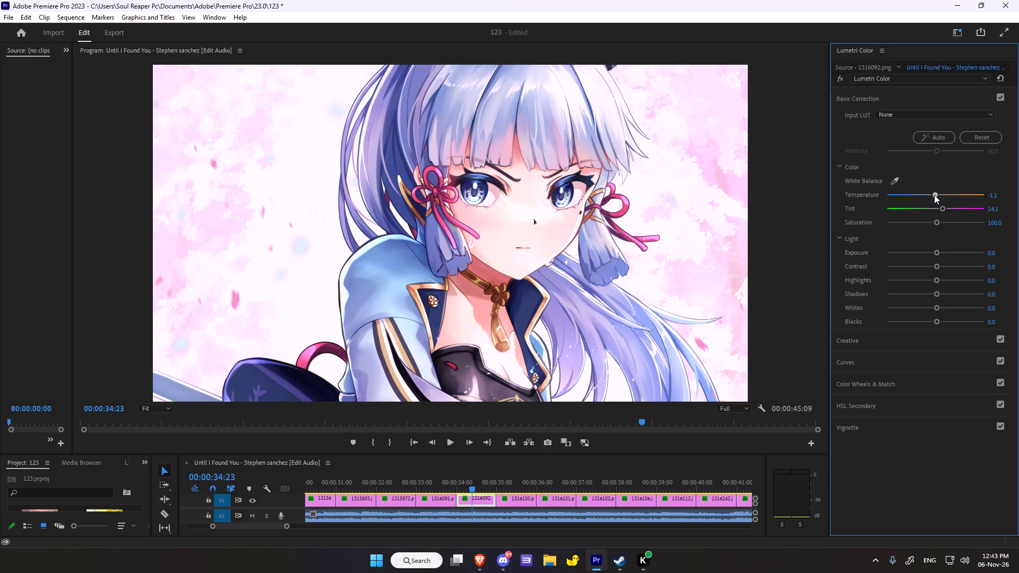
{"action": "left_click_drag", "start_coordinate": [937, 221], "coordinate": [934, 220]}
{"action": "left_click_drag", "start_coordinate": [934, 220], "coordinate": [943, 220]}
Adjust the light of 1316092.png to Exposure -0.1, Contrast -22.8, Highlights -3.3, Shadows -18.5, Whites -7.6 and Blacks -7.6.
{"action": "left_click", "coordinate": [936, 253]}
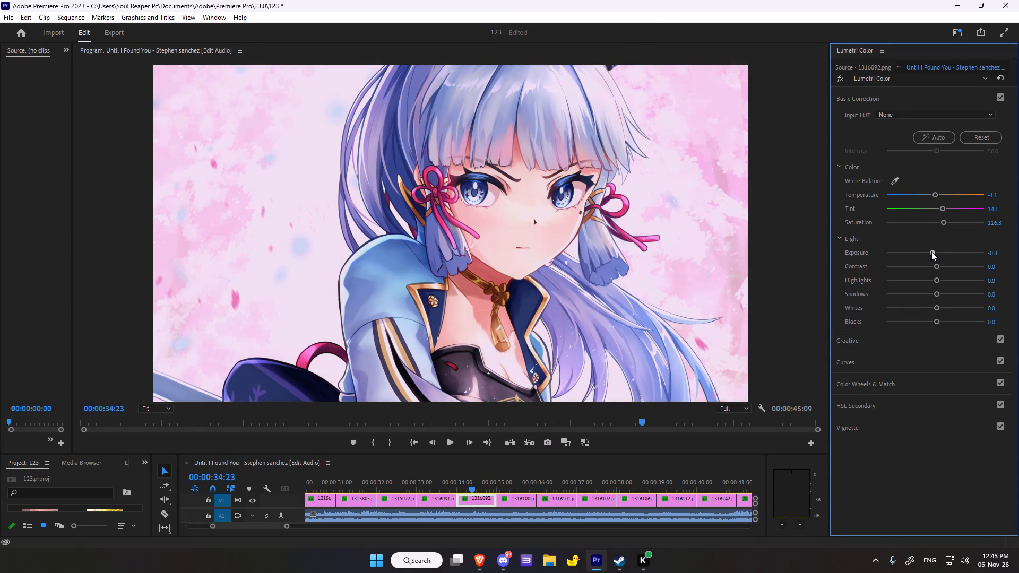
{"action": "left_click_drag", "start_coordinate": [935, 263], "coordinate": [937, 264]}
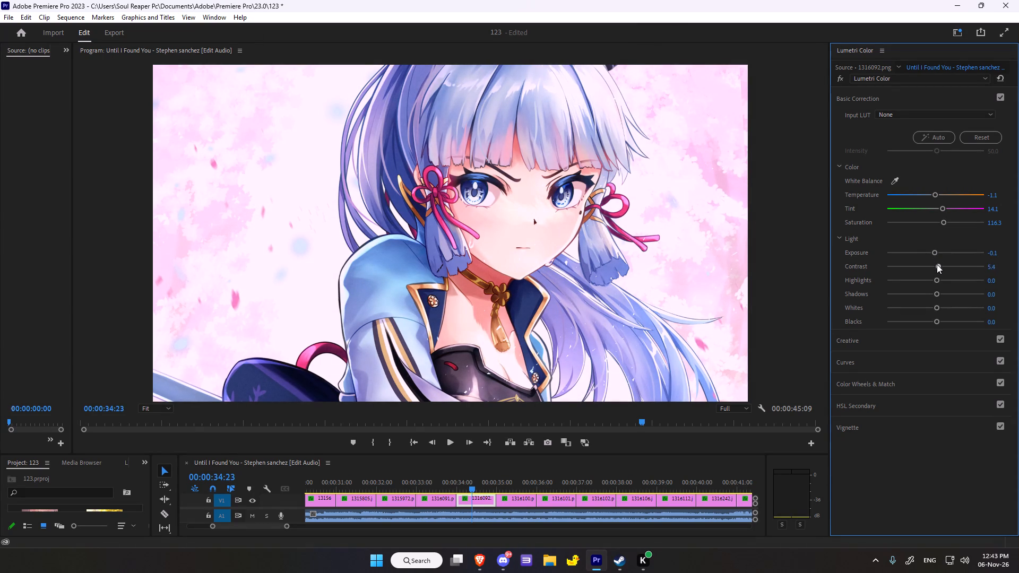
{"action": "left_click_drag", "start_coordinate": [937, 264], "coordinate": [942, 265]}
{"action": "left_click_drag", "start_coordinate": [942, 265], "coordinate": [930, 271]}
{"action": "left_click_drag", "start_coordinate": [930, 271], "coordinate": [930, 272]}
{"action": "left_click_drag", "start_coordinate": [930, 272], "coordinate": [923, 276]}
{"action": "left_click_drag", "start_coordinate": [938, 282], "coordinate": [934, 279]}
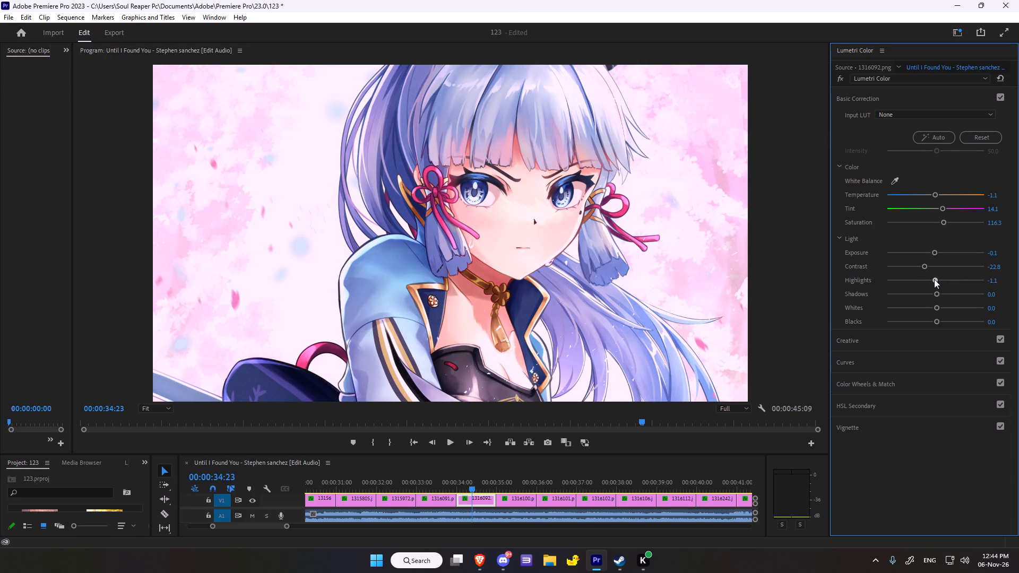
{"action": "left_click_drag", "start_coordinate": [934, 279], "coordinate": [933, 280]}
{"action": "left_click_drag", "start_coordinate": [936, 292], "coordinate": [930, 299]}
{"action": "left_click_drag", "start_coordinate": [930, 299], "coordinate": [926, 302]}
{"action": "left_click_drag", "start_coordinate": [940, 309], "coordinate": [940, 308]}
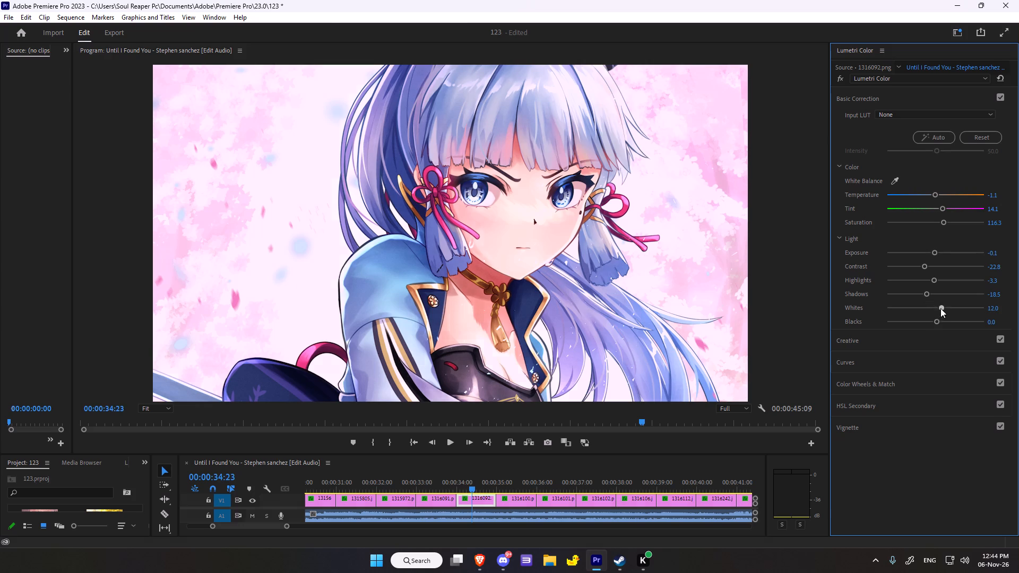
{"action": "left_click_drag", "start_coordinate": [940, 308], "coordinate": [931, 315]}
{"action": "left_click_drag", "start_coordinate": [936, 322], "coordinate": [931, 322]}
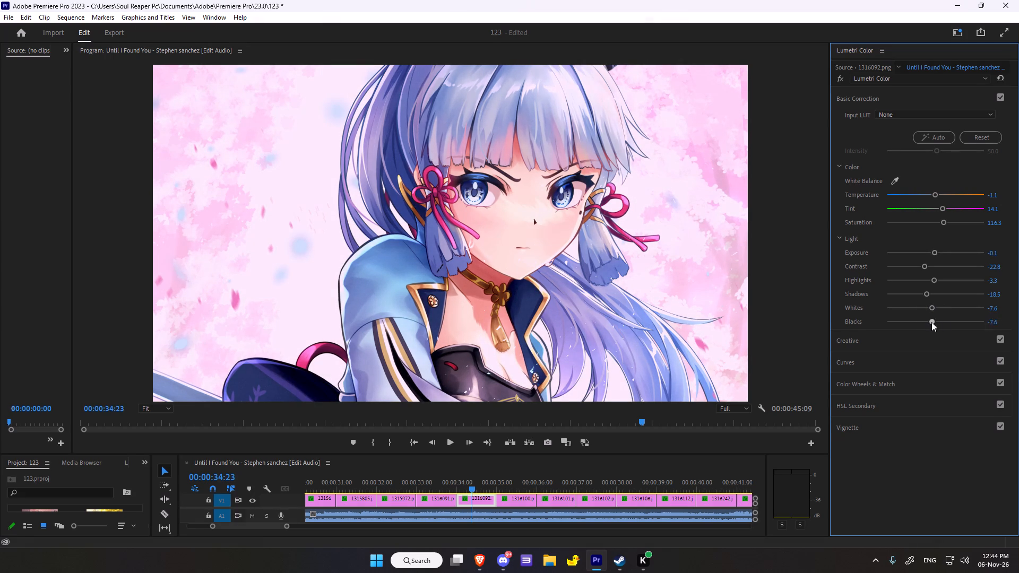
{"action": "left_click_drag", "start_coordinate": [931, 322], "coordinate": [931, 323]}
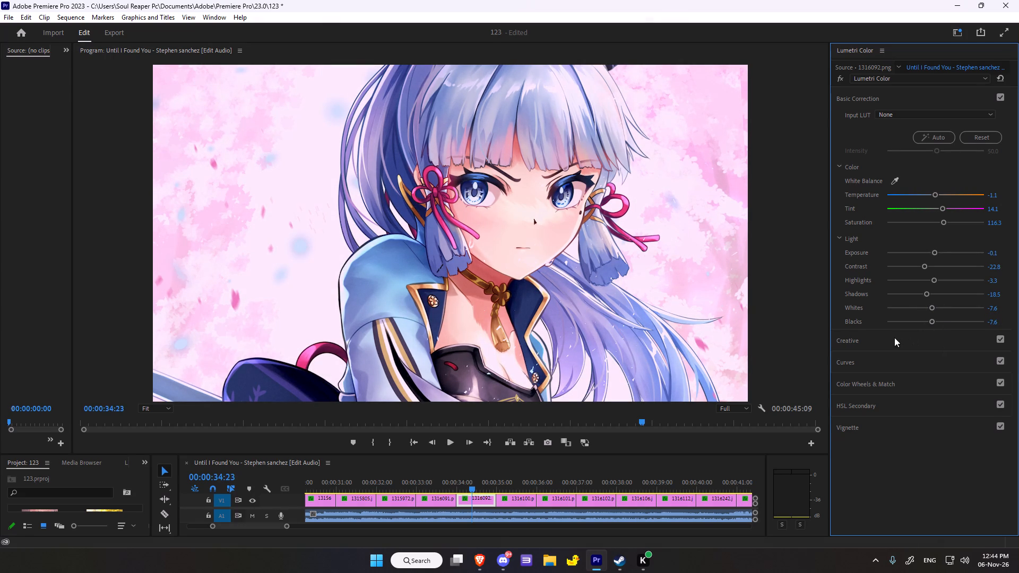
In the Creative adjustments of 1316092.png, set Sharpen to 100, Vibrance to 41.3 and Saturation to 85.9.
{"action": "left_click", "coordinate": [862, 341]}
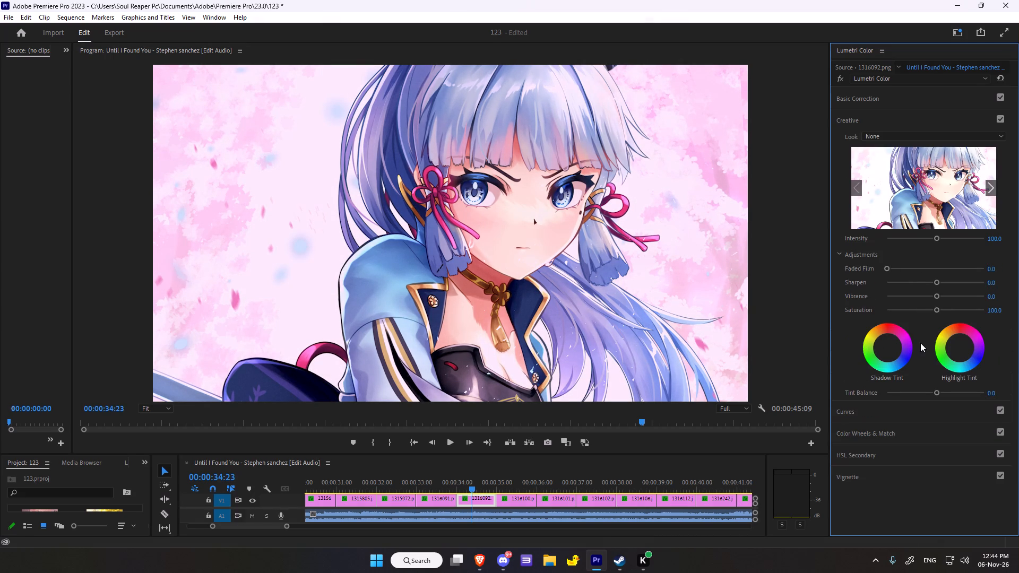
{"action": "left_click_drag", "start_coordinate": [938, 282], "coordinate": [953, 288]}
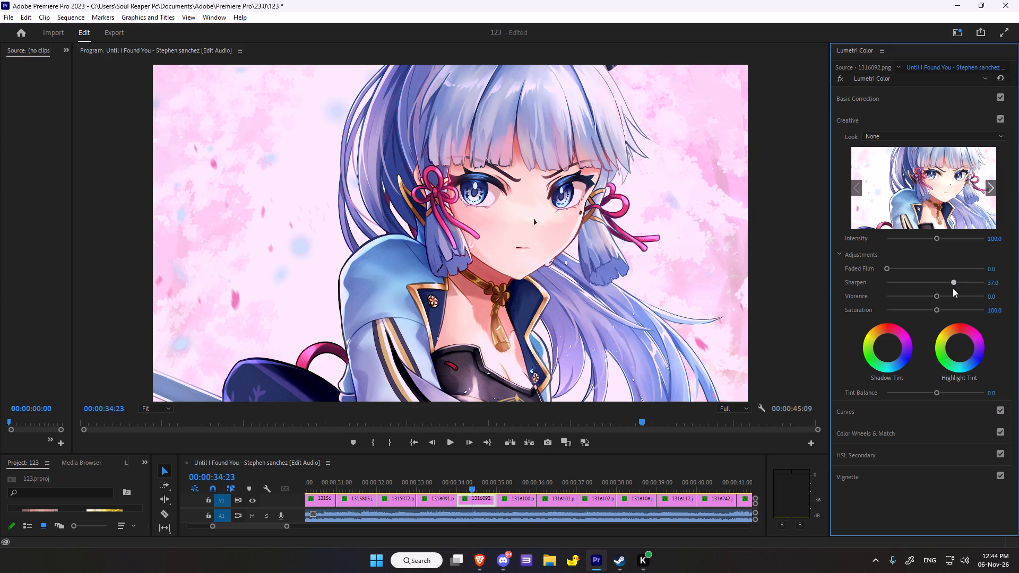
{"action": "left_click_drag", "start_coordinate": [953, 288], "coordinate": [953, 295]}
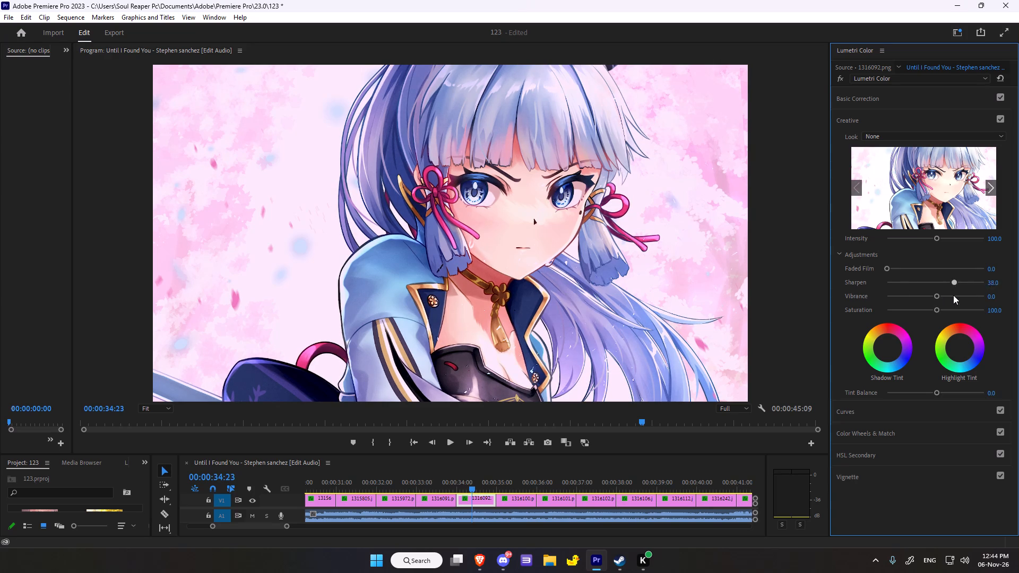
{"action": "left_click_drag", "start_coordinate": [953, 295], "coordinate": [985, 288]}
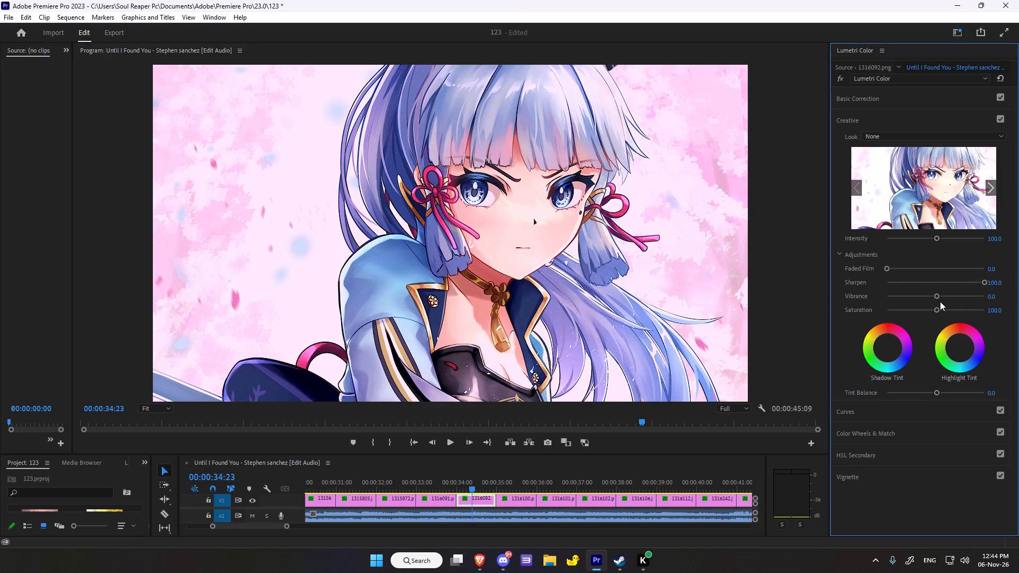
{"action": "left_click_drag", "start_coordinate": [945, 293], "coordinate": [963, 287]}
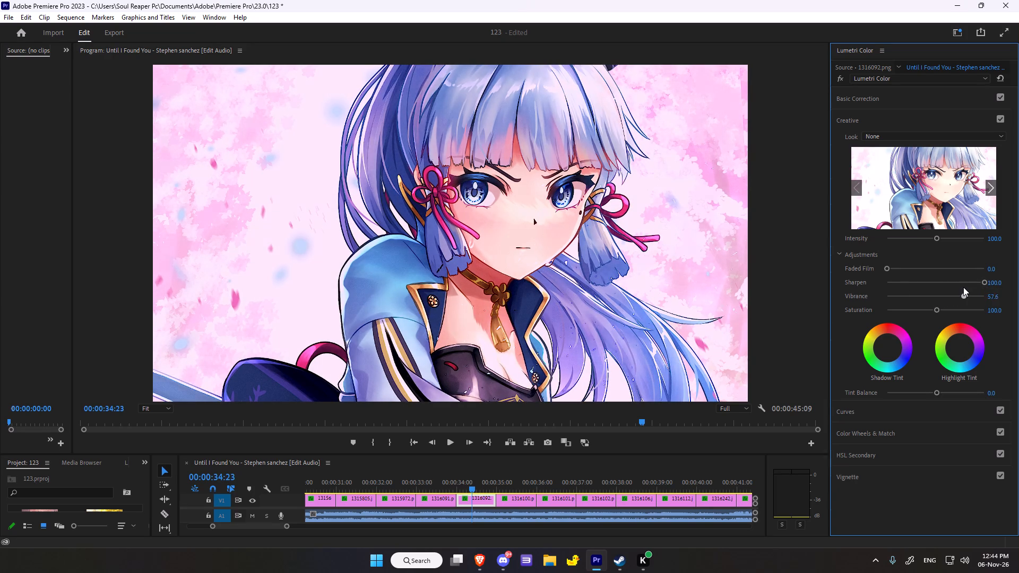
{"action": "left_click_drag", "start_coordinate": [963, 287], "coordinate": [955, 292]}
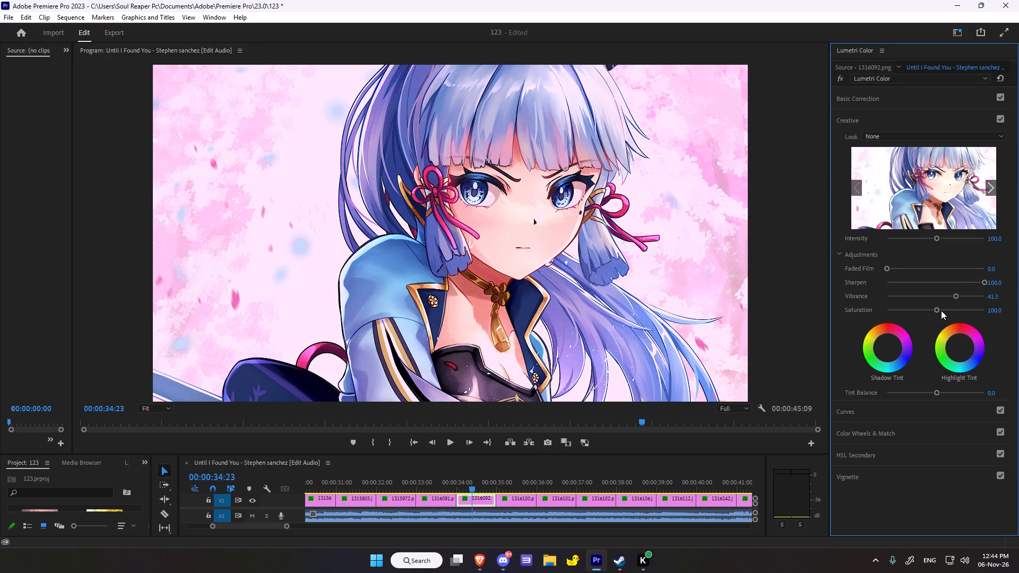
{"action": "left_click_drag", "start_coordinate": [941, 310], "coordinate": [928, 315]}
{"action": "left_click_drag", "start_coordinate": [956, 291], "coordinate": [946, 291]}
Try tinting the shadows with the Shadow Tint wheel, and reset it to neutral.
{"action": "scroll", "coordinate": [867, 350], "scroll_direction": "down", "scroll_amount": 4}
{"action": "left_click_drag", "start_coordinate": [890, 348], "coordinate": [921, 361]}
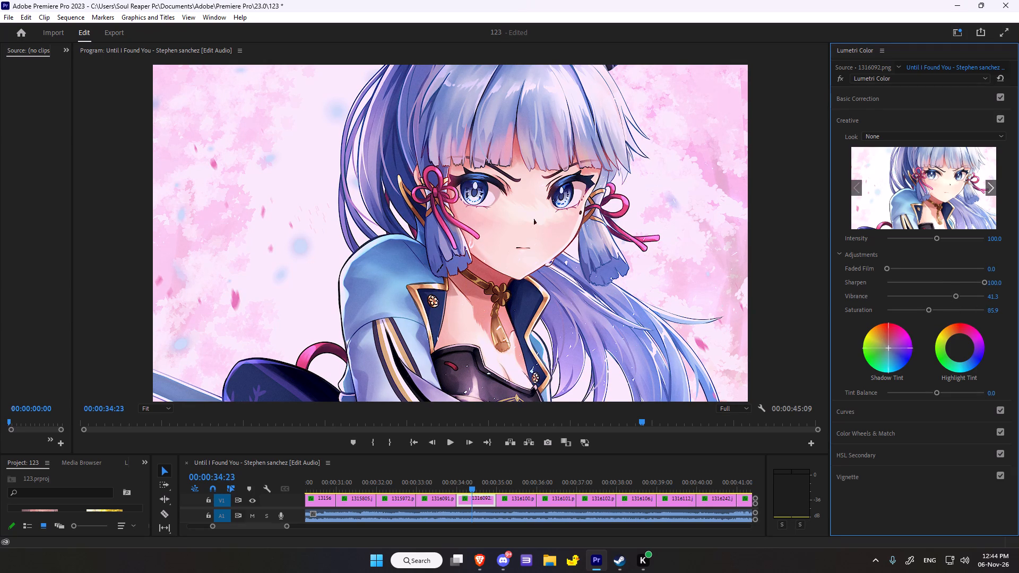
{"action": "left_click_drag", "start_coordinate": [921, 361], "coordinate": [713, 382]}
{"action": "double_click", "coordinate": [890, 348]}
Try a stronger Highlight Tint, reset the wheel, and nudge it only very slightly toward magenta.
{"action": "left_click", "coordinate": [964, 344]}
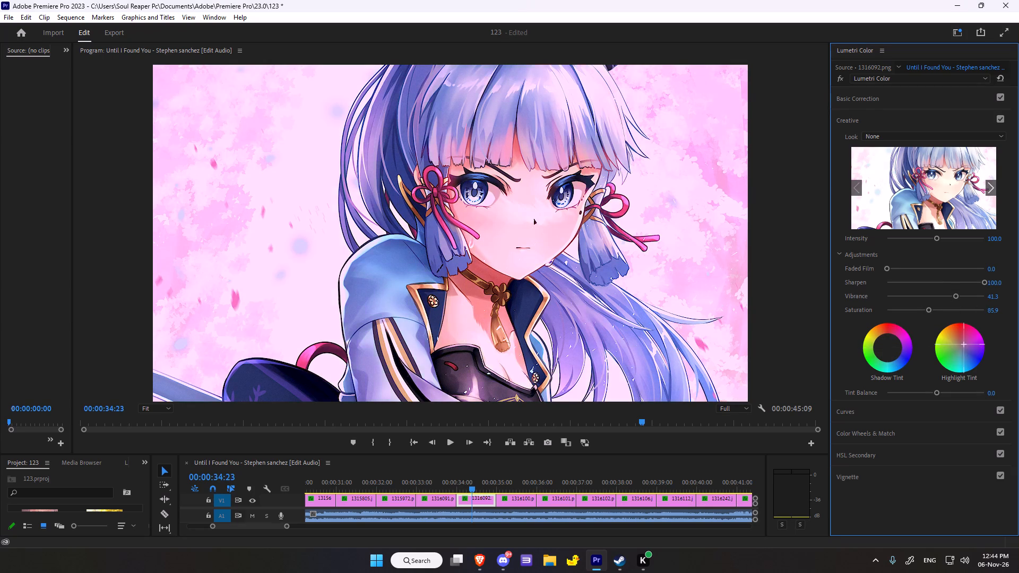
{"action": "double_click", "coordinate": [960, 349]}
{"action": "left_click_drag", "start_coordinate": [960, 349], "coordinate": [971, 358]}
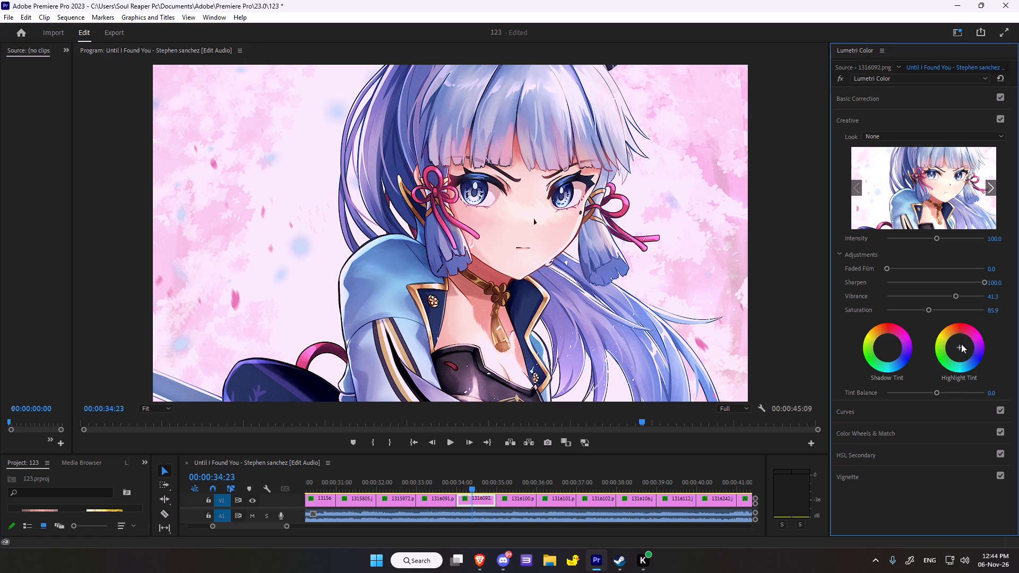
{"action": "left_click_drag", "start_coordinate": [957, 348], "coordinate": [981, 341]}
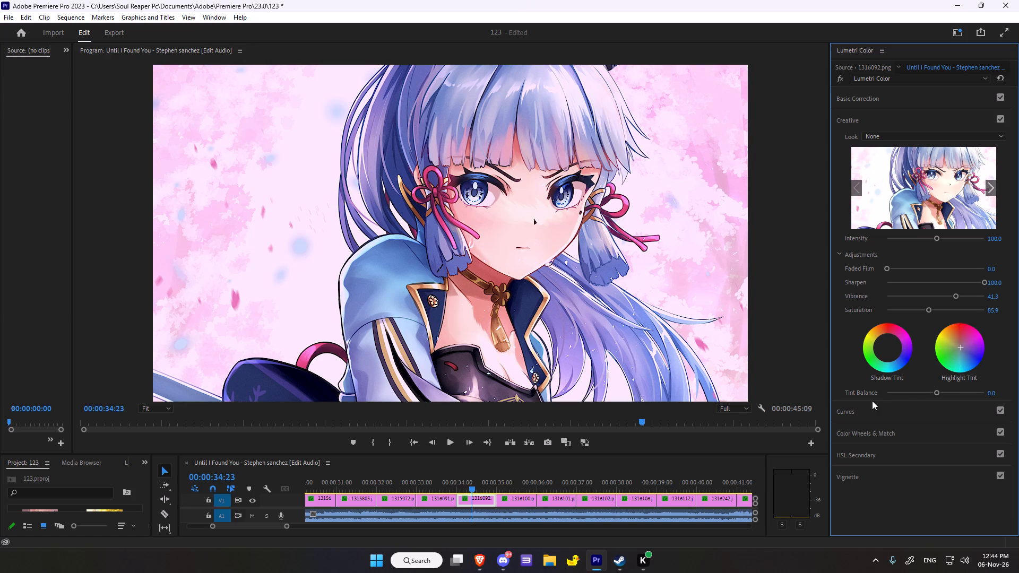
Add a control point at the middle of the white RGB curve of 1316092.png, raised very slightly.
{"action": "left_click", "coordinate": [856, 408]}
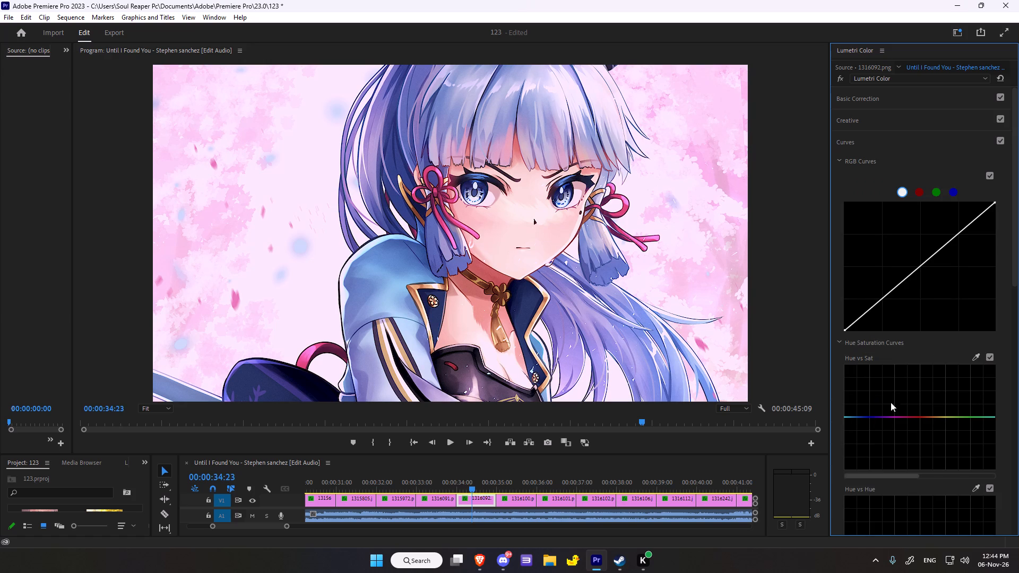
{"action": "left_click", "coordinate": [922, 266]}
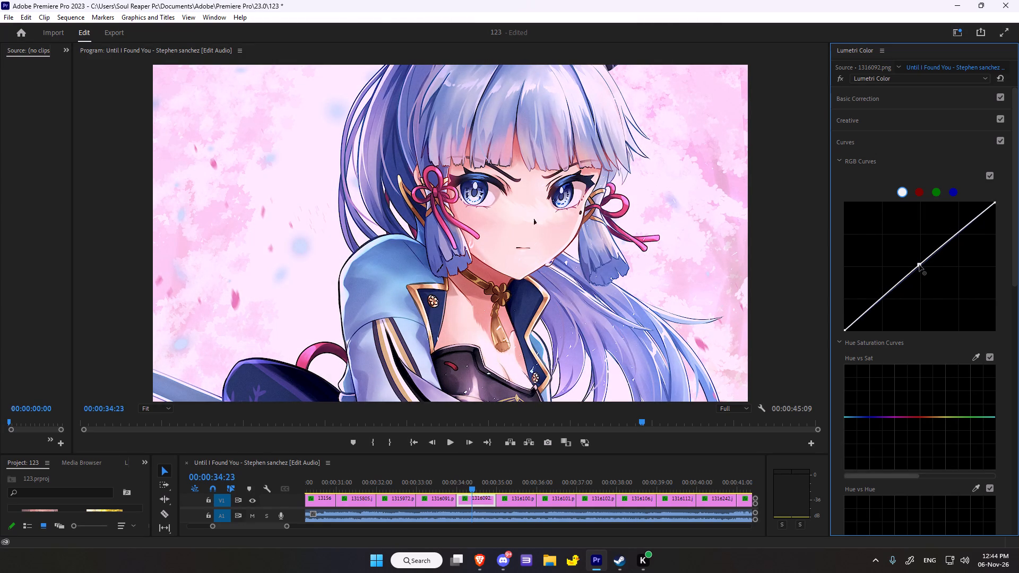
Sample the red mark on the character's chest armor for the Hue vs Sat curve and raise its red point slightly.
{"action": "scroll", "coordinate": [932, 298], "scroll_direction": "down", "scroll_amount": 7}
{"action": "left_click", "coordinate": [979, 285]}
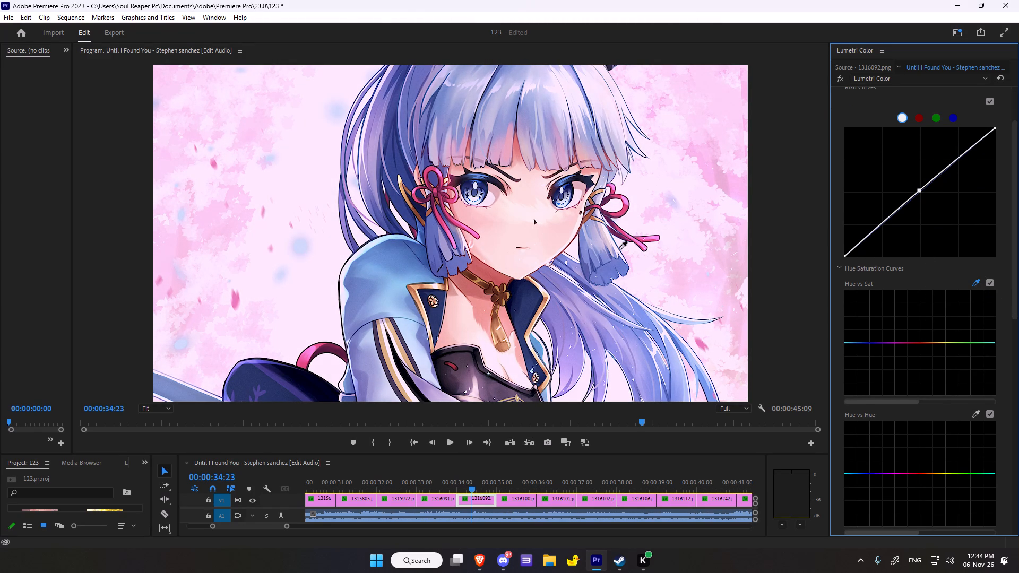
{"action": "left_click", "coordinate": [456, 369]}
{"action": "left_click_drag", "start_coordinate": [918, 344], "coordinate": [920, 350]}
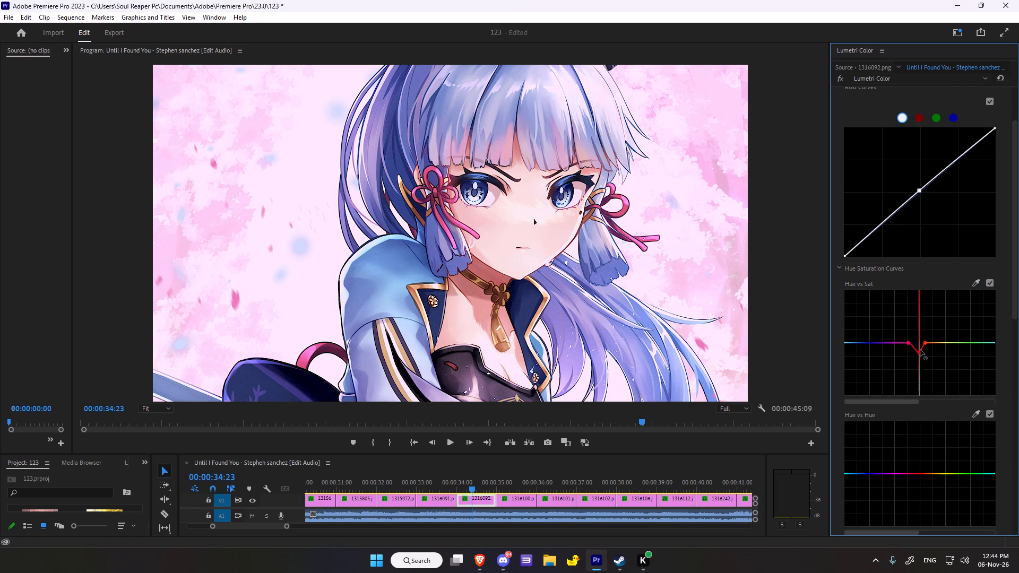
{"action": "left_click_drag", "start_coordinate": [920, 350], "coordinate": [915, 339]}
Sample the light blue jacket near the collar for the Hue vs Hue curve and raise its blue point slightly.
{"action": "scroll", "coordinate": [970, 370], "scroll_direction": "down", "scroll_amount": 3}
{"action": "left_click", "coordinate": [977, 386]}
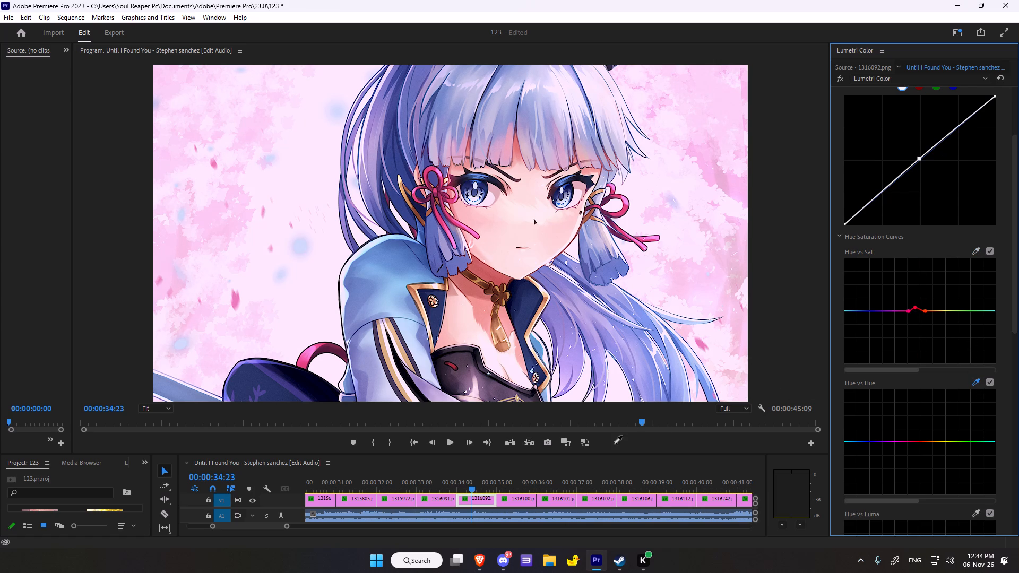
{"action": "left_click", "coordinate": [411, 281]}
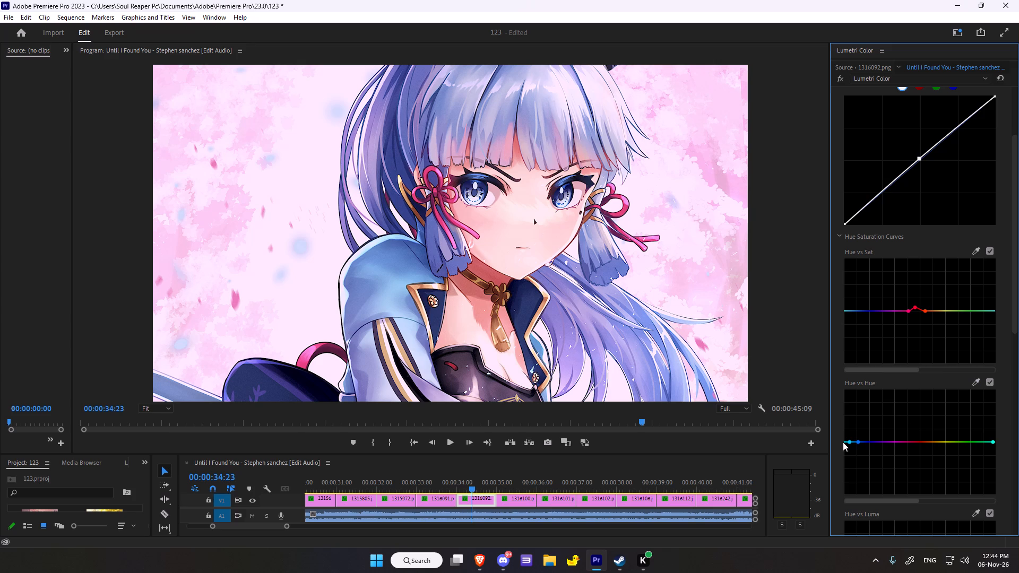
{"action": "left_click_drag", "start_coordinate": [851, 442], "coordinate": [858, 433]}
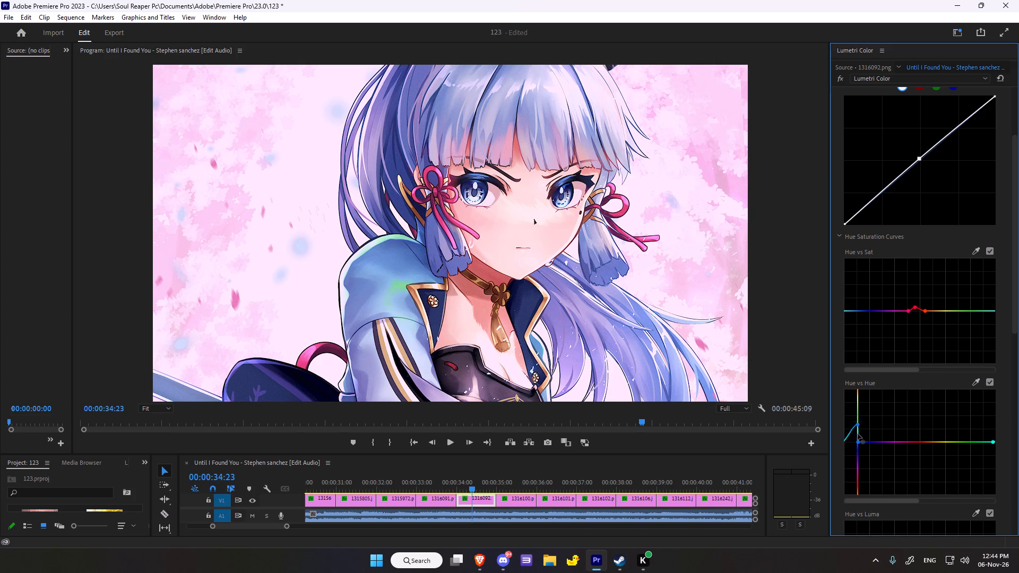
{"action": "left_click_drag", "start_coordinate": [858, 433], "coordinate": [851, 437]}
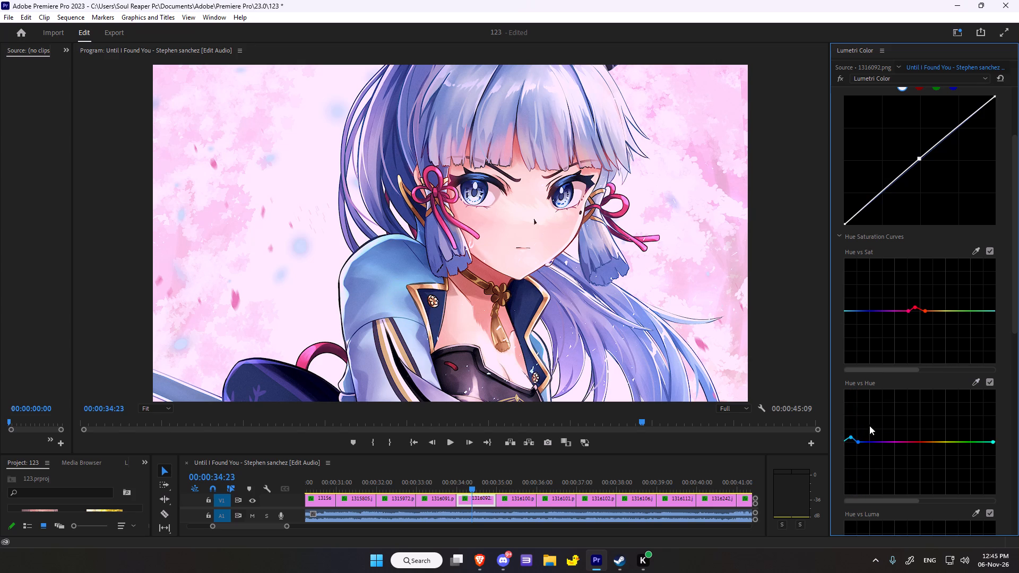
Sample the red chest mark for the Hue vs Luma curve and raise its middle red point slightly.
{"action": "scroll", "coordinate": [887, 420], "scroll_direction": "down", "scroll_amount": 12}
{"action": "left_click", "coordinate": [975, 388]}
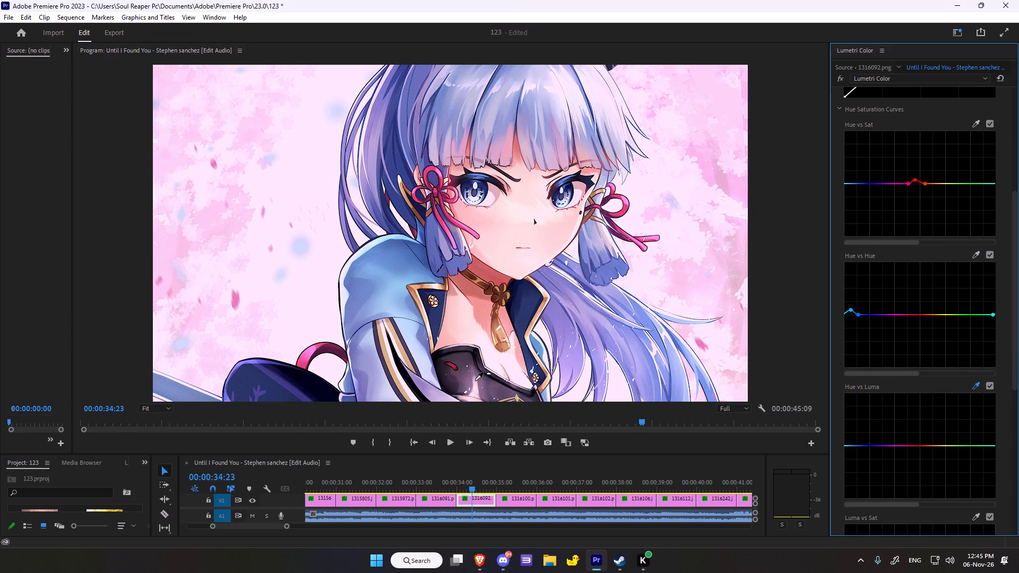
{"action": "left_click", "coordinate": [454, 367]}
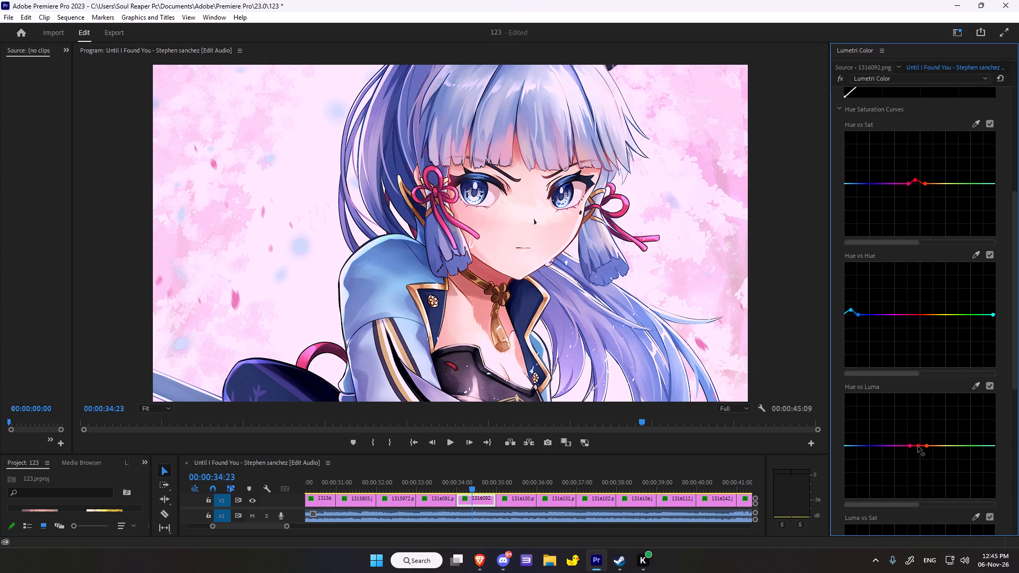
{"action": "left_click", "coordinate": [918, 447]}
Sample the pale pink background to add control points at the bright end of the Luma vs Sat curve.
{"action": "scroll", "coordinate": [1004, 402], "scroll_direction": "down", "scroll_amount": 13}
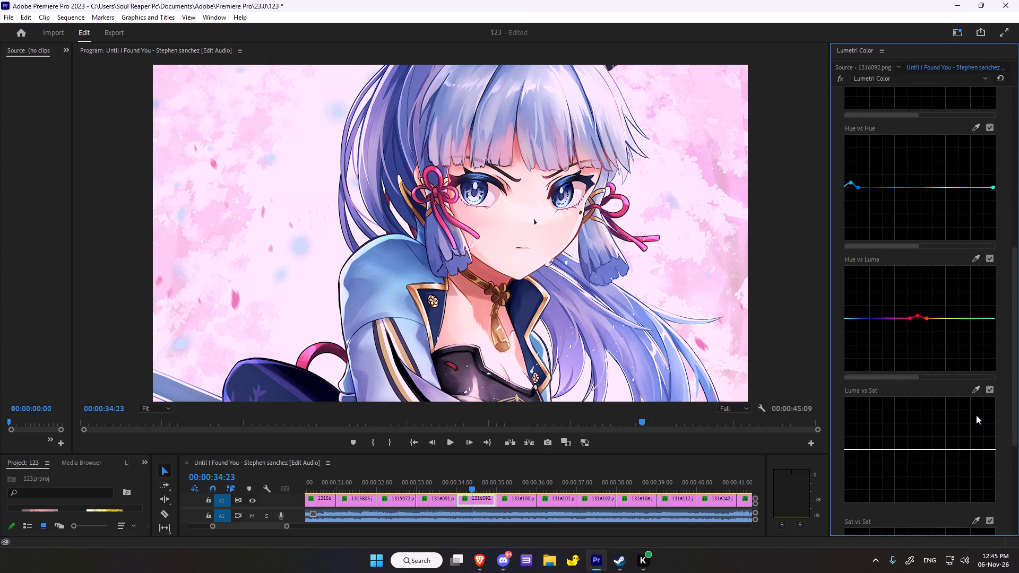
{"action": "scroll", "coordinate": [976, 415], "scroll_direction": "down", "scroll_amount": 3}
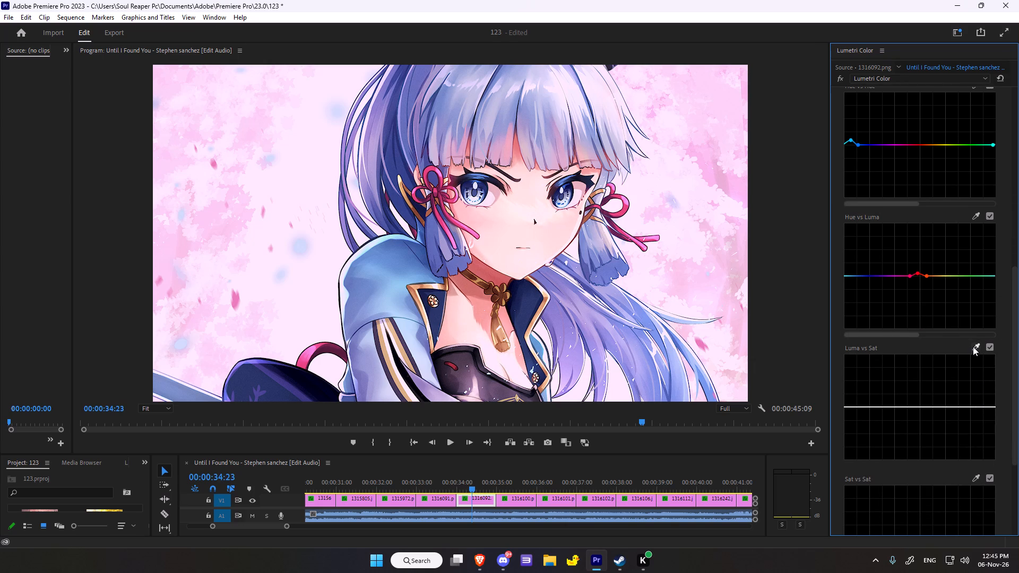
{"action": "left_click", "coordinate": [973, 346]}
{"action": "left_click", "coordinate": [710, 167]}
Sample the purple-blue hair beside the jacket for the Sat vs Sat curve and raise its middle point into a small peak.
{"action": "scroll", "coordinate": [957, 408], "scroll_direction": "down", "scroll_amount": 9}
{"action": "left_click", "coordinate": [978, 386]}
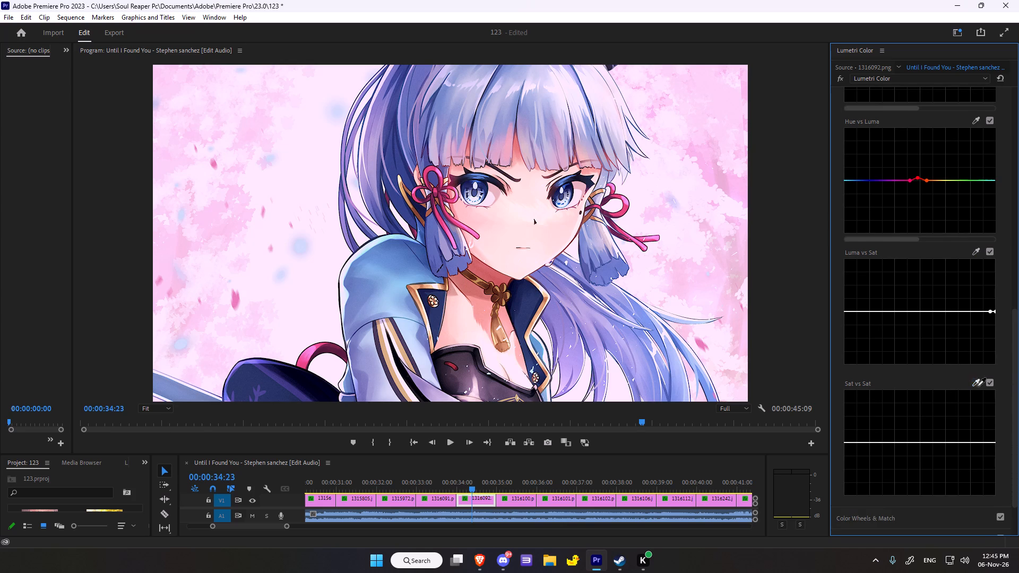
{"action": "scroll", "coordinate": [904, 448], "scroll_direction": "down", "scroll_amount": 4}
{"action": "left_click", "coordinate": [573, 358]}
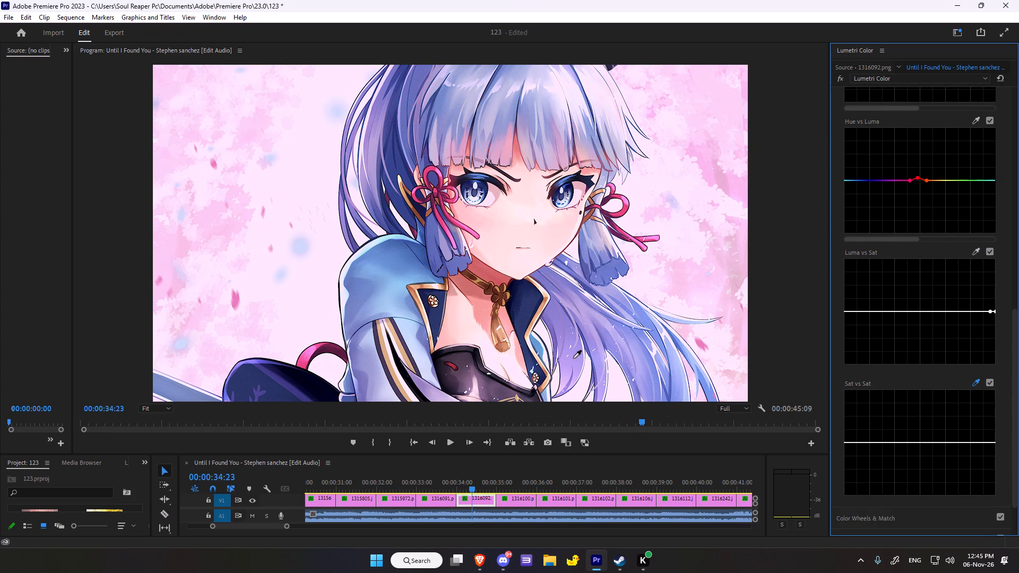
{"action": "left_click_drag", "start_coordinate": [903, 442], "coordinate": [903, 436]}
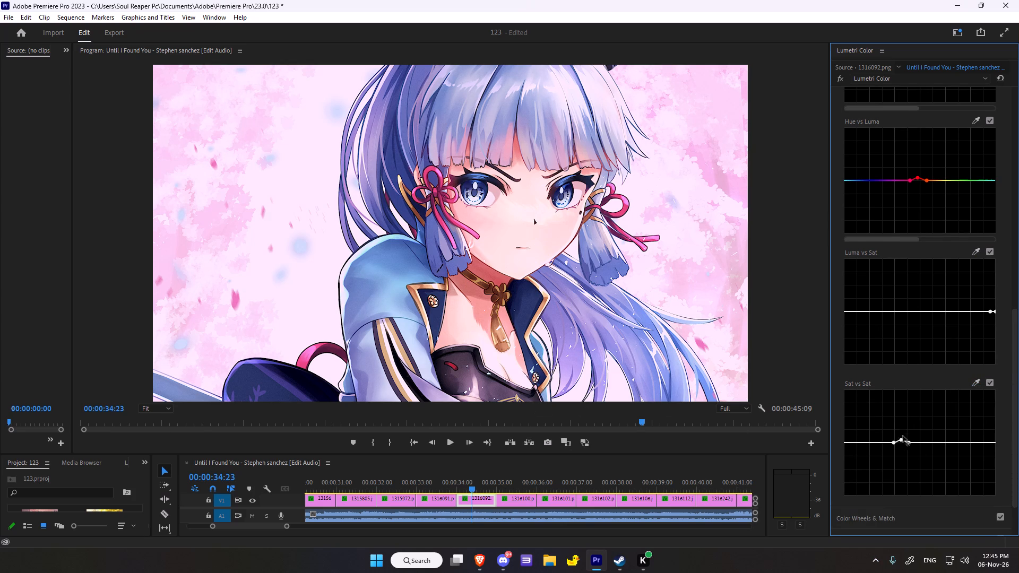
{"action": "left_click_drag", "start_coordinate": [903, 436], "coordinate": [903, 431]}
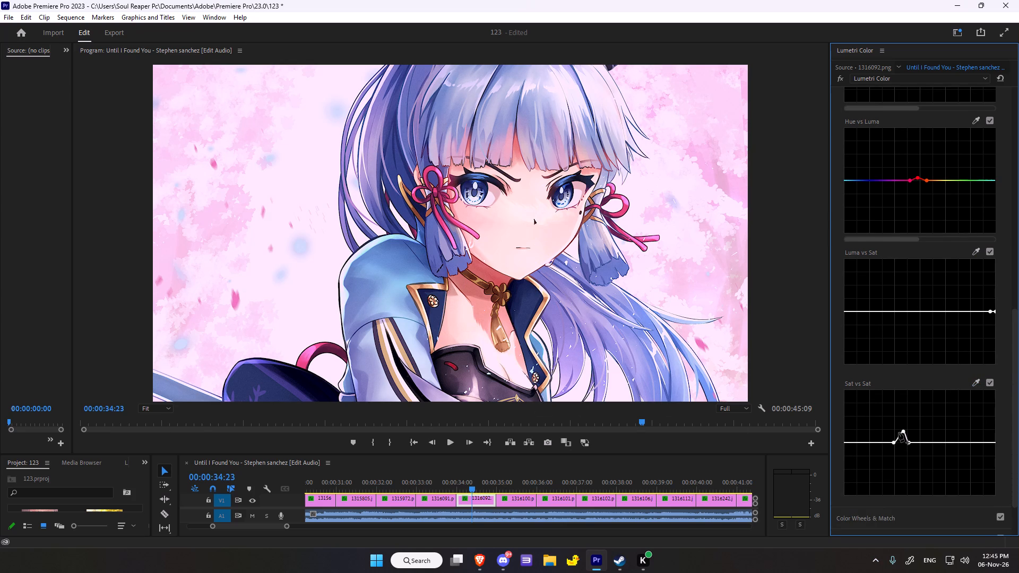